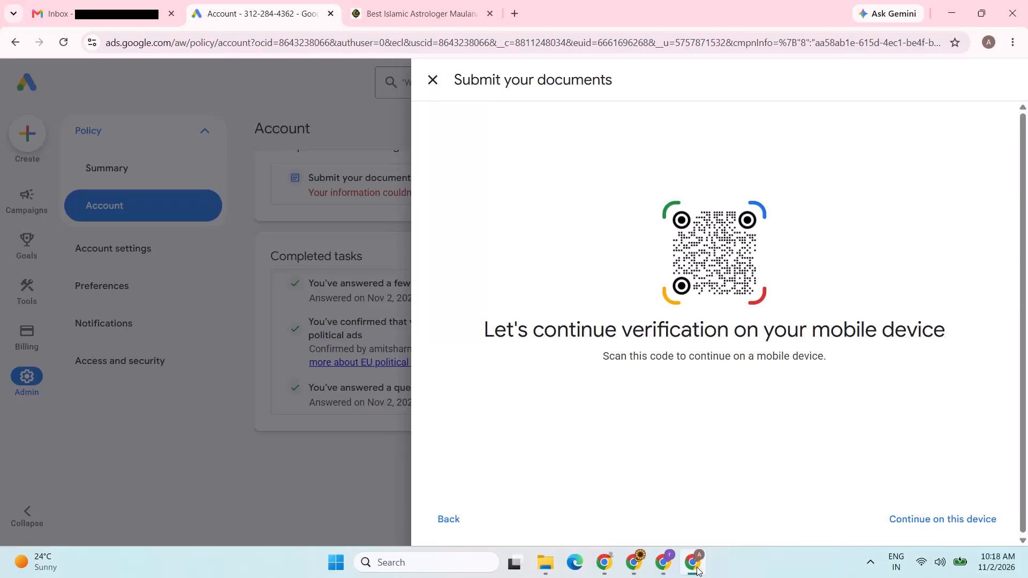
Examine the instructions beneath the QR code for continuing the document verification on a mobile device.
left_click_drag(483, 336, 883, 333)
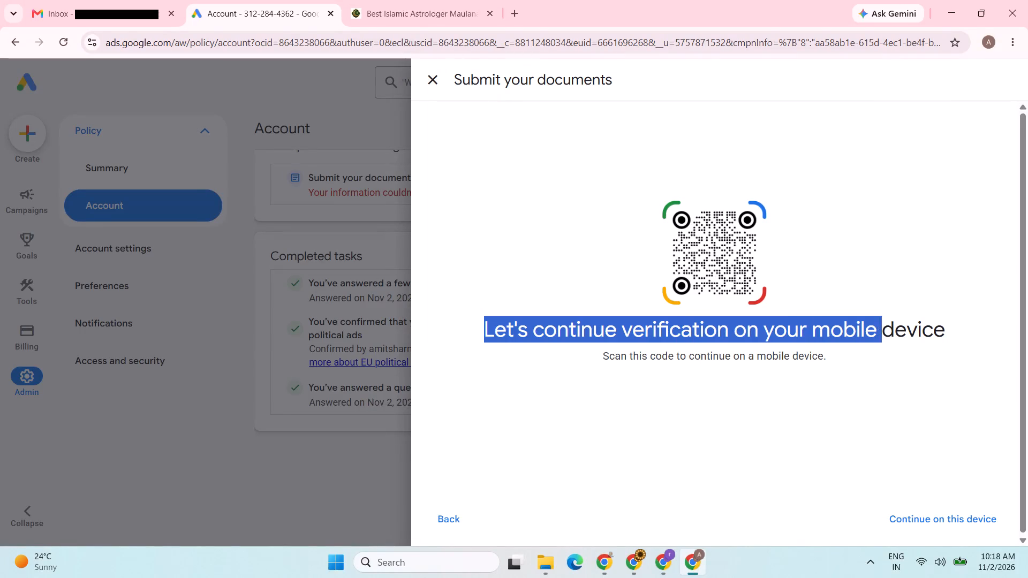
left_click_drag(883, 333, 947, 331)
left_click(904, 347)
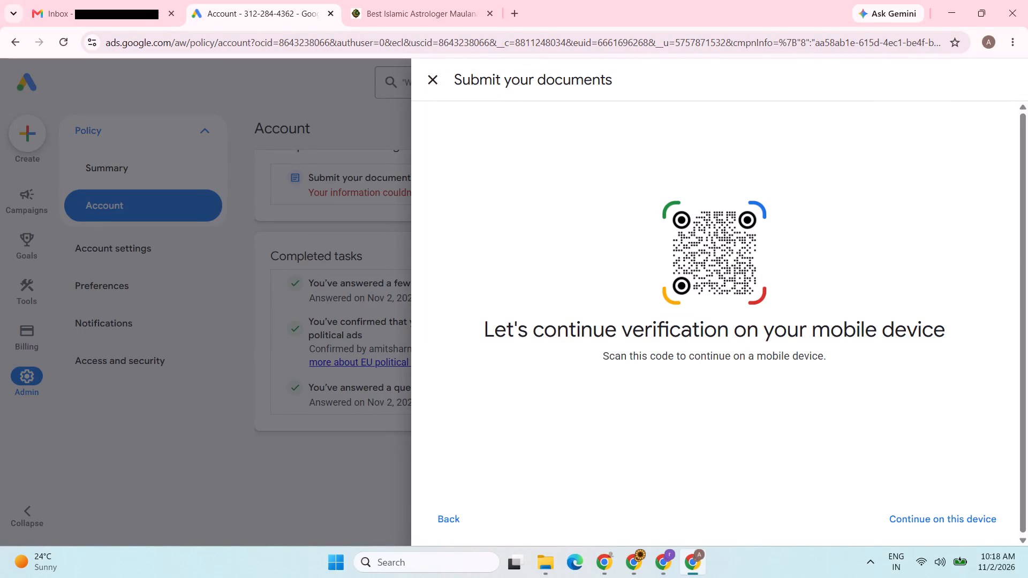
left_click_drag(481, 328, 802, 330)
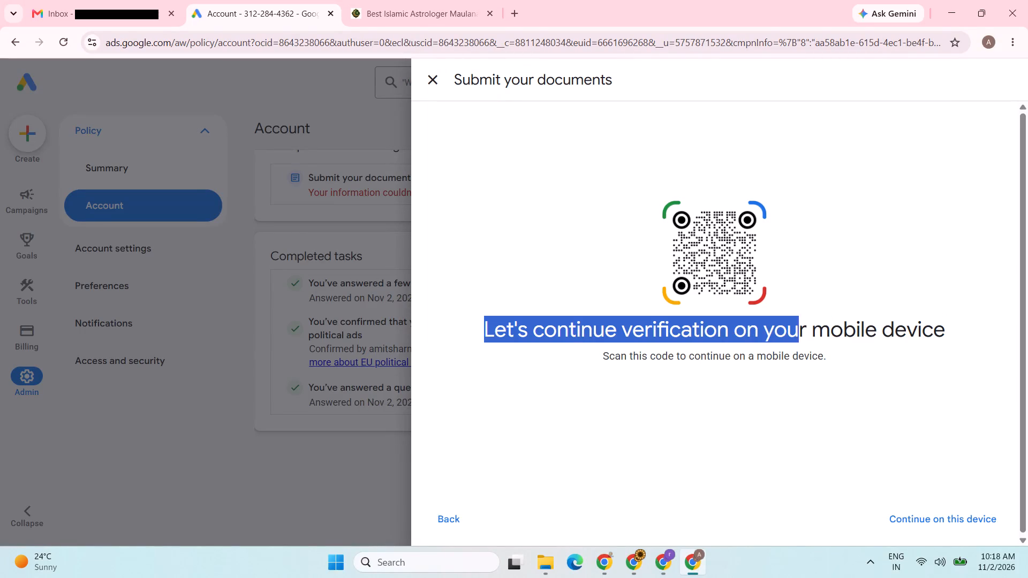
left_click_drag(802, 330, 953, 368)
left_click(775, 383)
left_click_drag(584, 357, 802, 357)
left_click(814, 355)
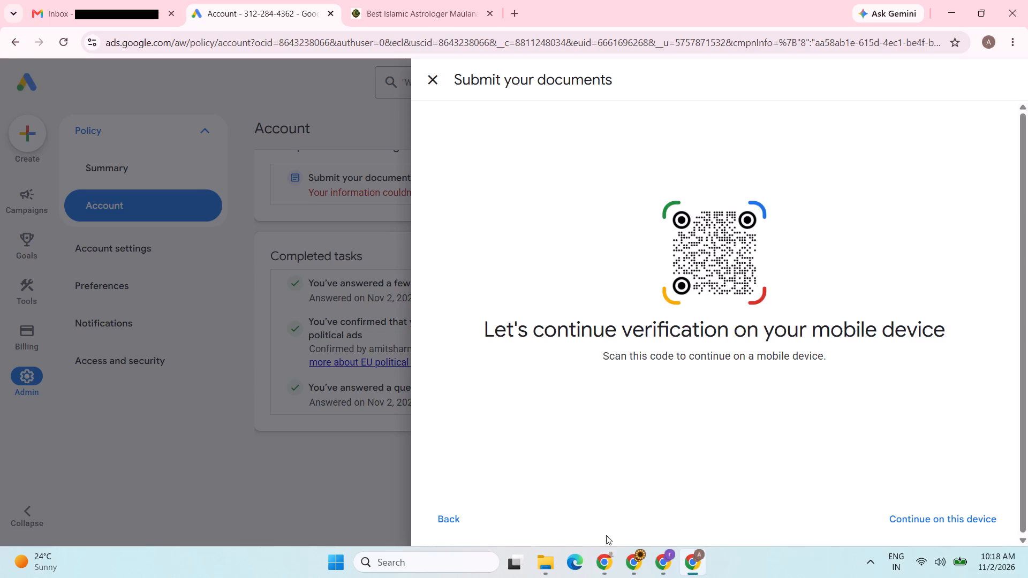
left_click(639, 566)
left_click_drag(483, 328, 942, 369)
left_click(906, 381)
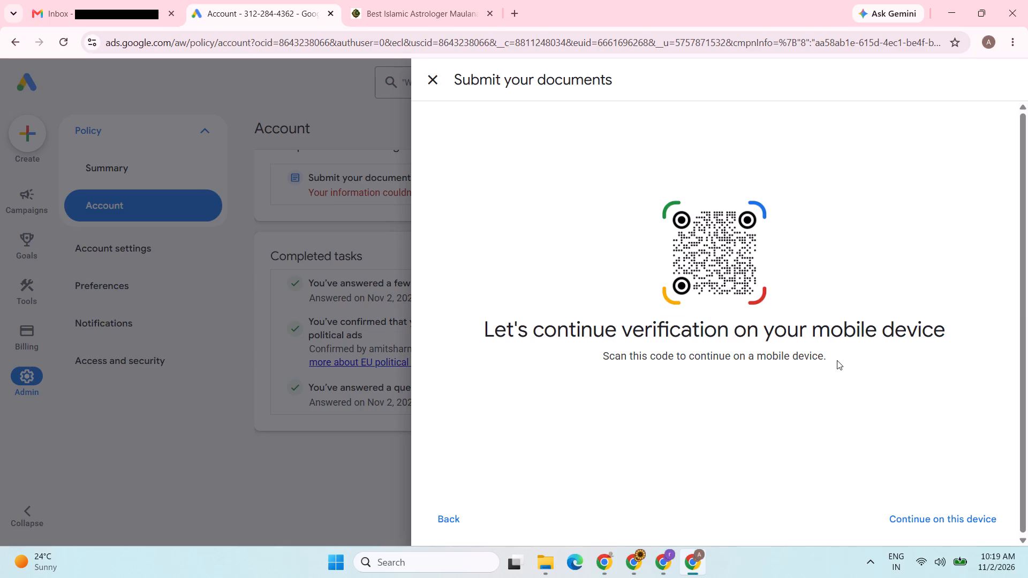
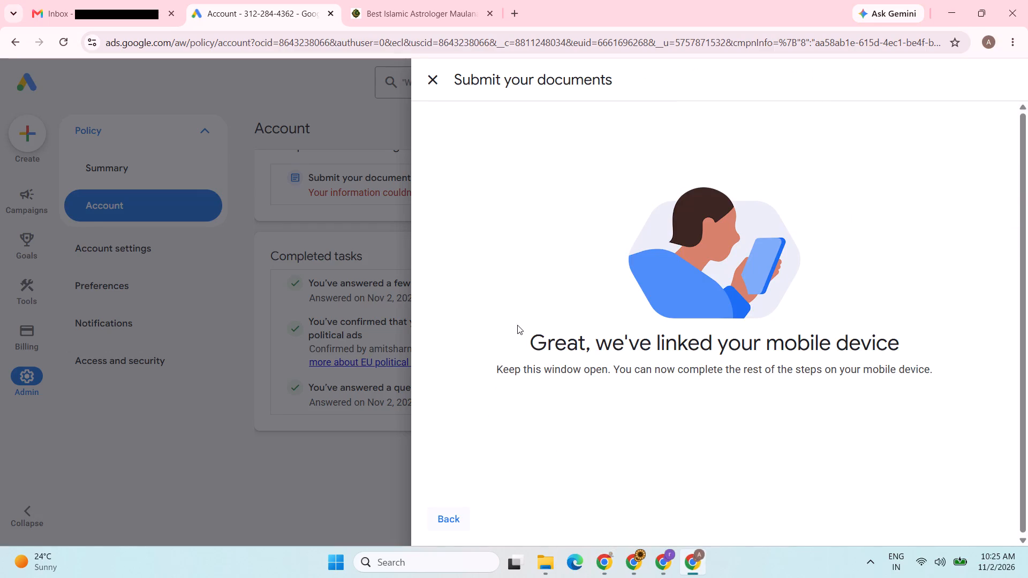
left_click_drag(507, 343, 814, 359)
left_click(824, 380)
left_click(449, 517)
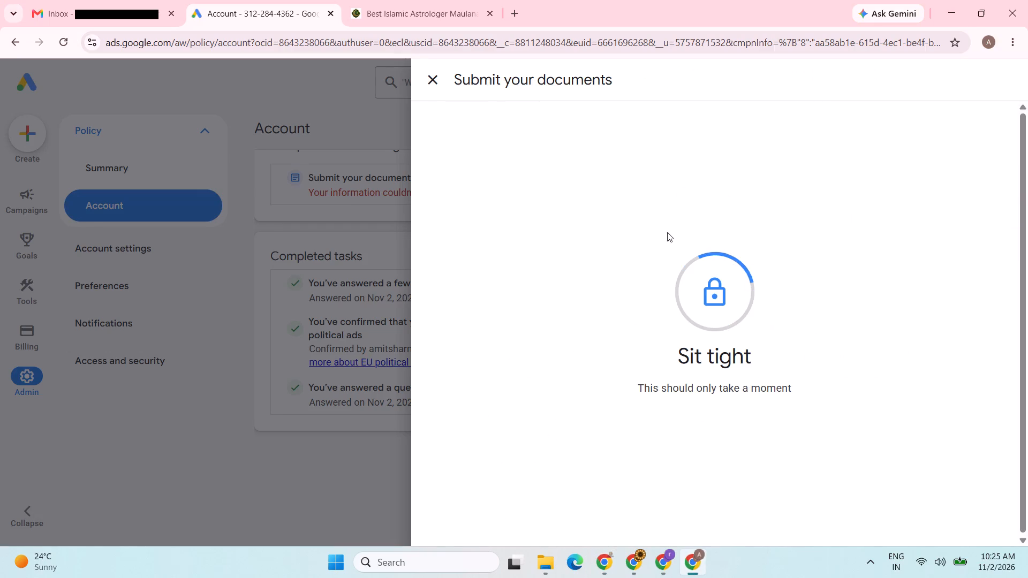
left_click(440, 83)
right_click(435, 159)
left_click(488, 216)
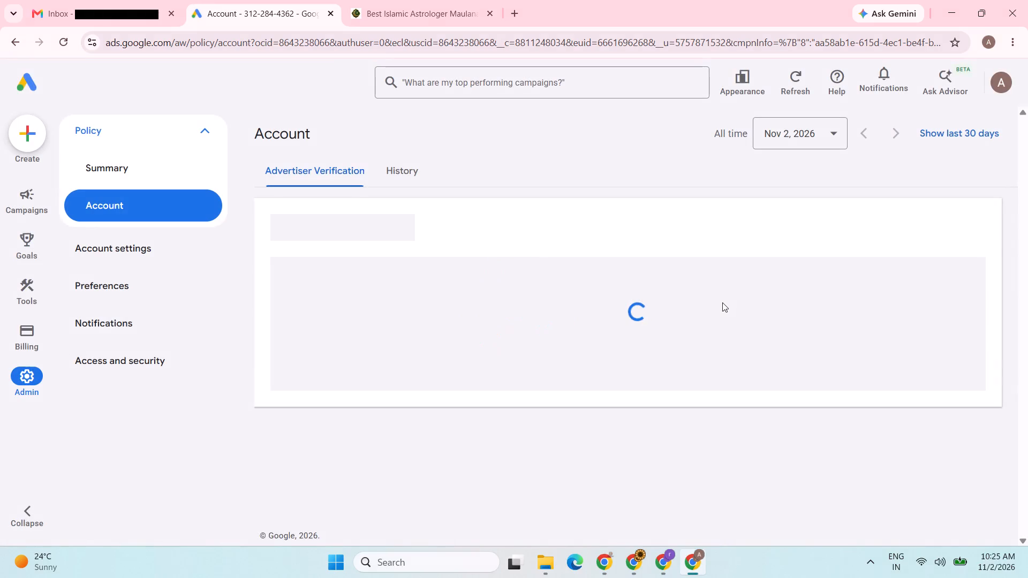
left_click_drag(255, 135, 319, 135)
left_click(326, 135)
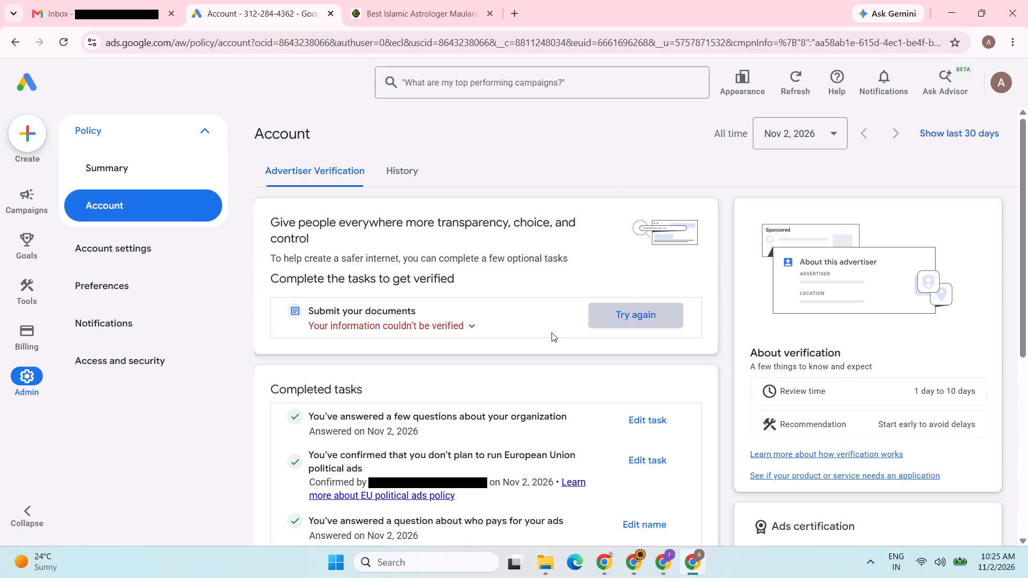
Examine why the submitted documents were not verified and review the advertiser verification tasks on the Account page.
left_click(467, 322)
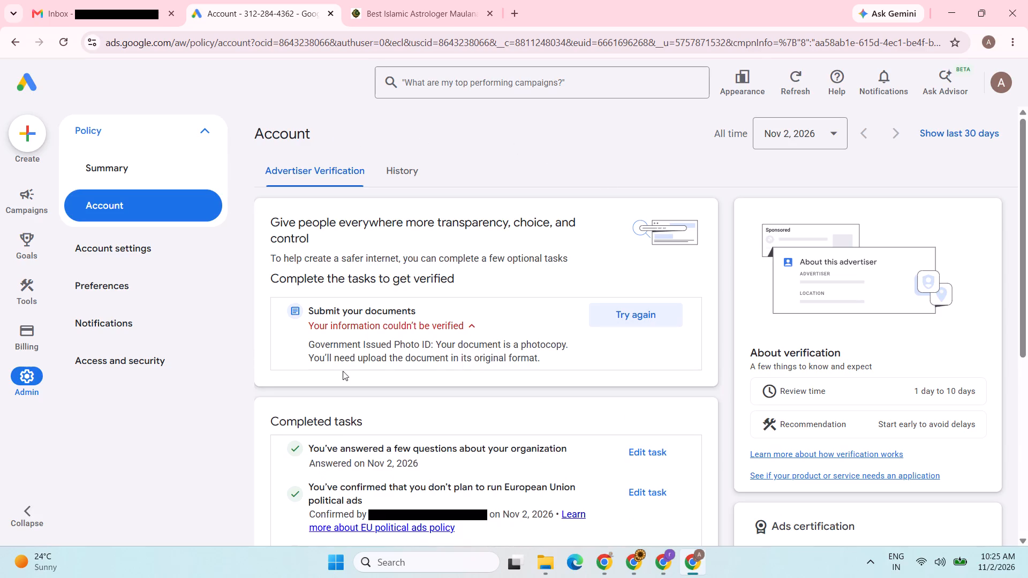
left_click_drag(307, 345, 545, 357)
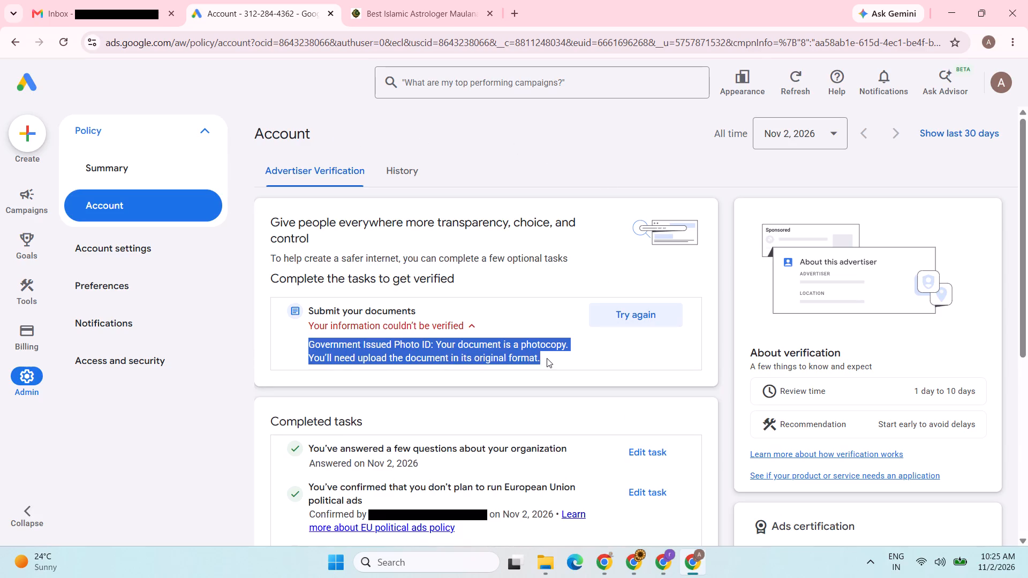
left_click(547, 358)
left_click(504, 264)
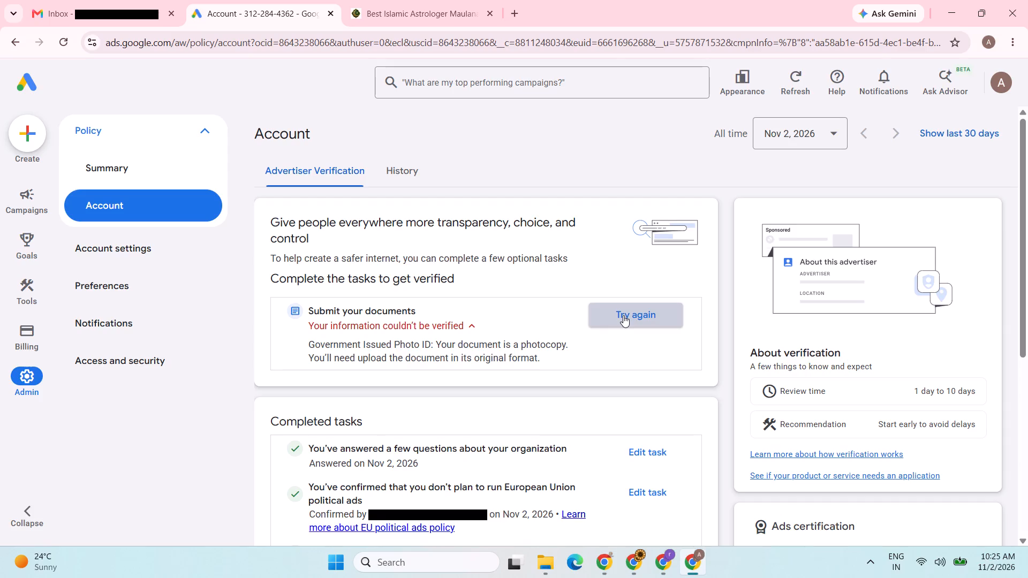
scroll(555, 309, "down", 3)
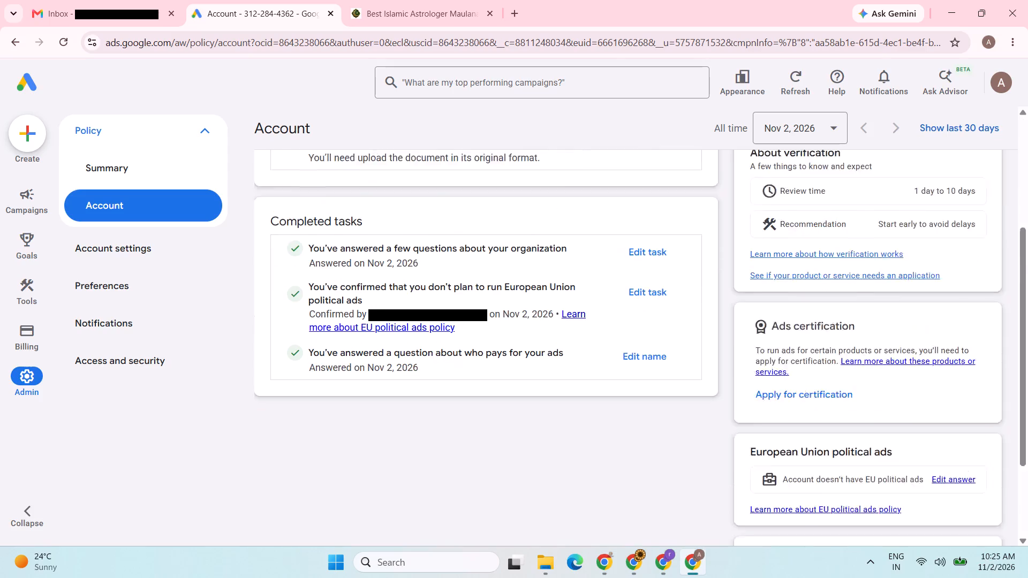
scroll(538, 311, "down", 1)
scroll(530, 302, "up", 3)
left_click_drag(402, 290, 482, 290)
left_click(506, 296)
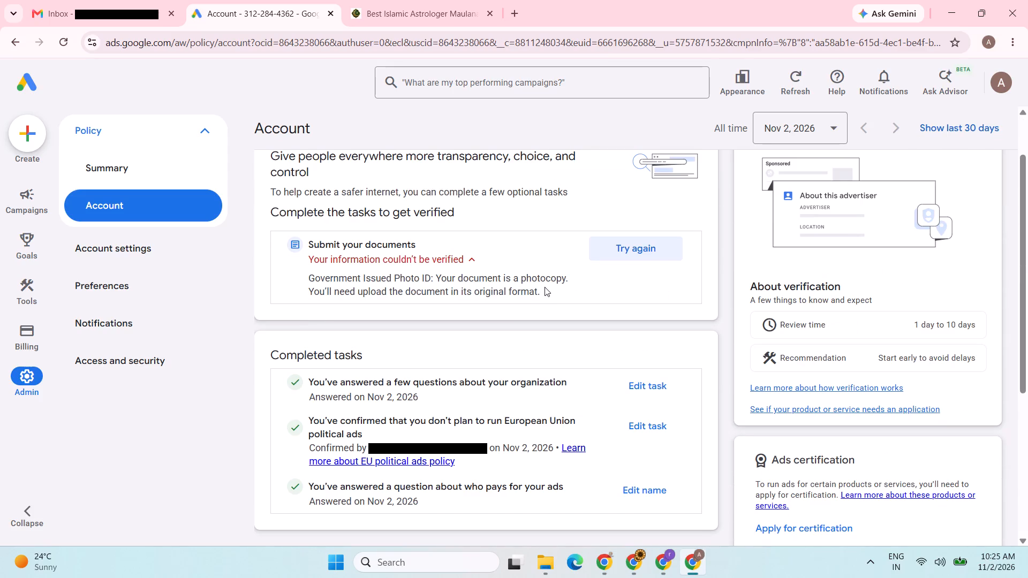
left_click_drag(309, 277, 501, 298)
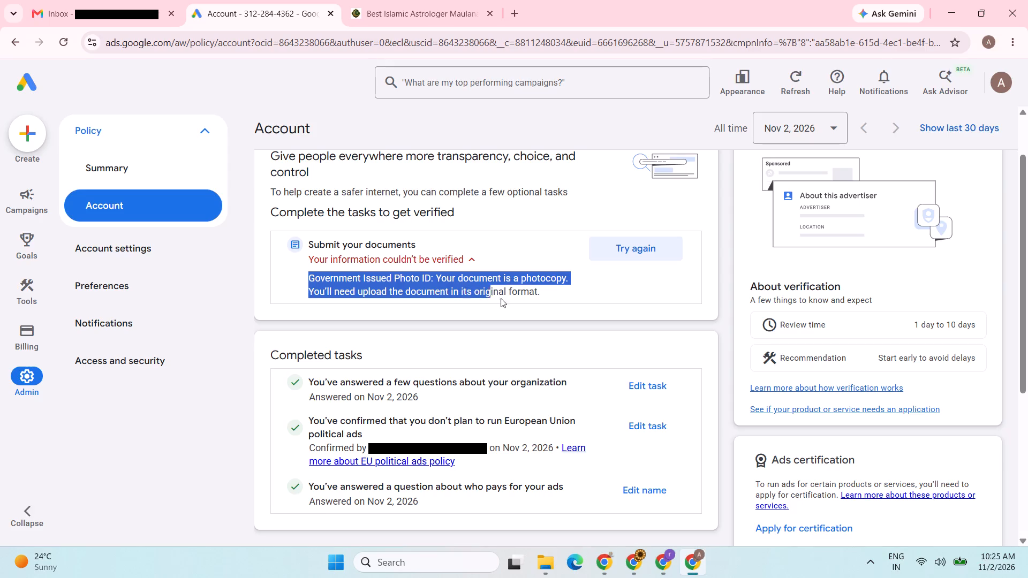
left_click_drag(501, 298, 543, 298)
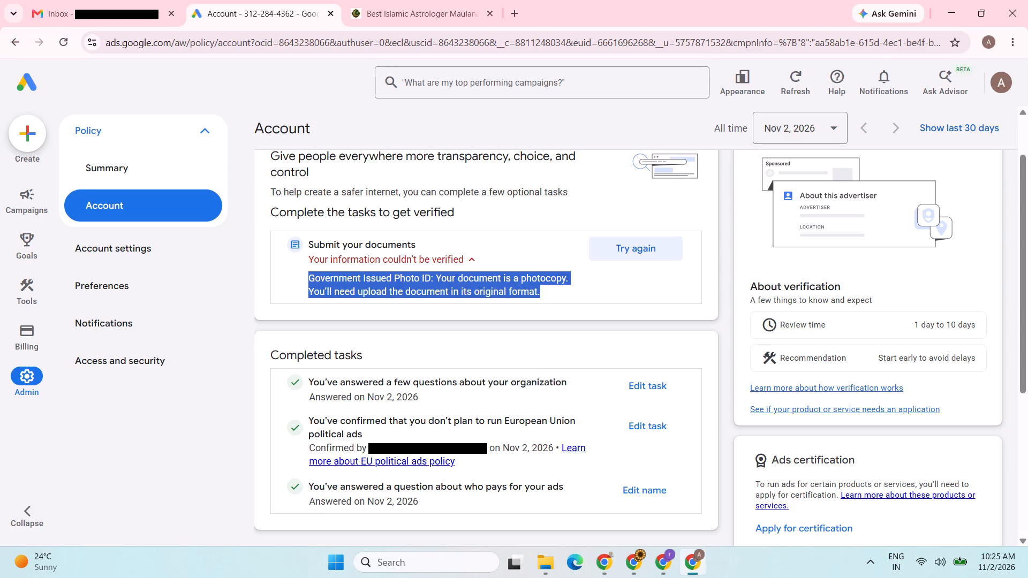
left_click_drag(374, 188, 495, 188)
left_click(537, 188)
left_click(525, 188)
scroll(462, 183, "up", 1)
left_click_drag(266, 217, 566, 263)
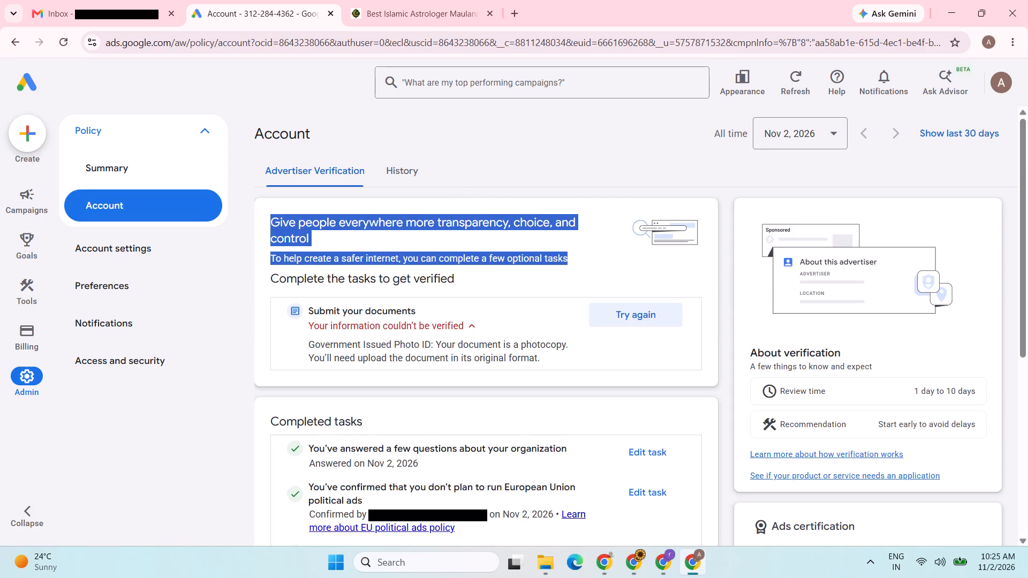
left_click_drag(566, 263, 567, 263)
left_click(500, 273)
left_click_drag(456, 279, 253, 279)
left_click(299, 258)
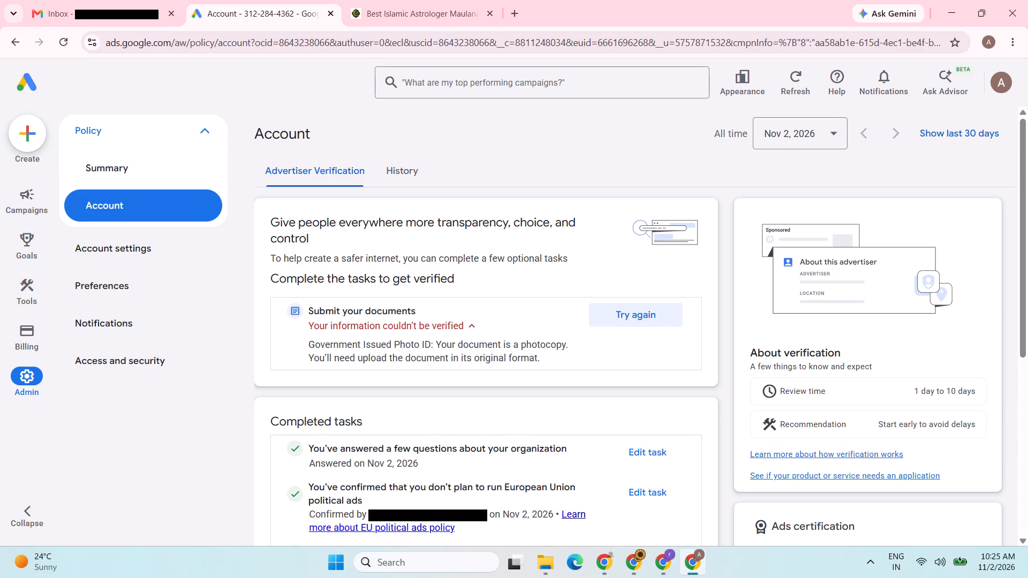
left_click_drag(269, 217, 328, 246)
left_click(340, 247)
Retry the document submission and proceed past the verification issue notice to continue on the mobile device.
left_click(657, 317)
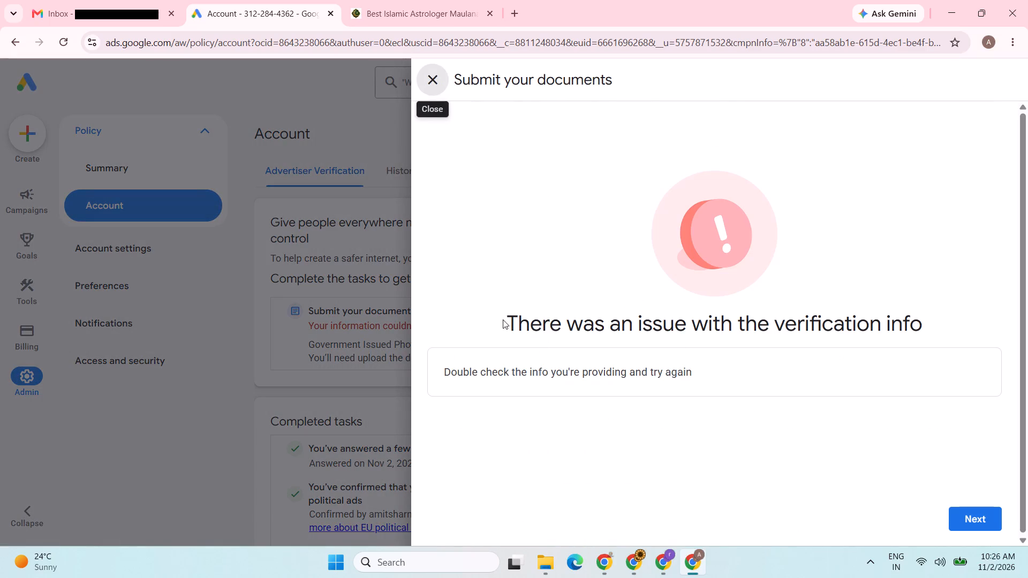
left_click_drag(501, 320, 966, 320)
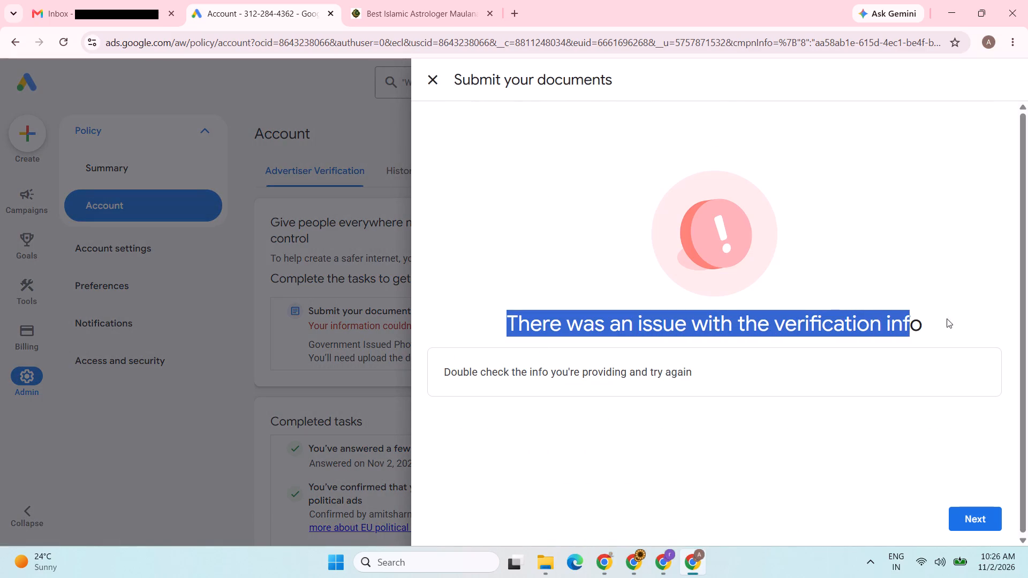
left_click(453, 381)
left_click_drag(433, 377, 710, 374)
left_click(973, 517)
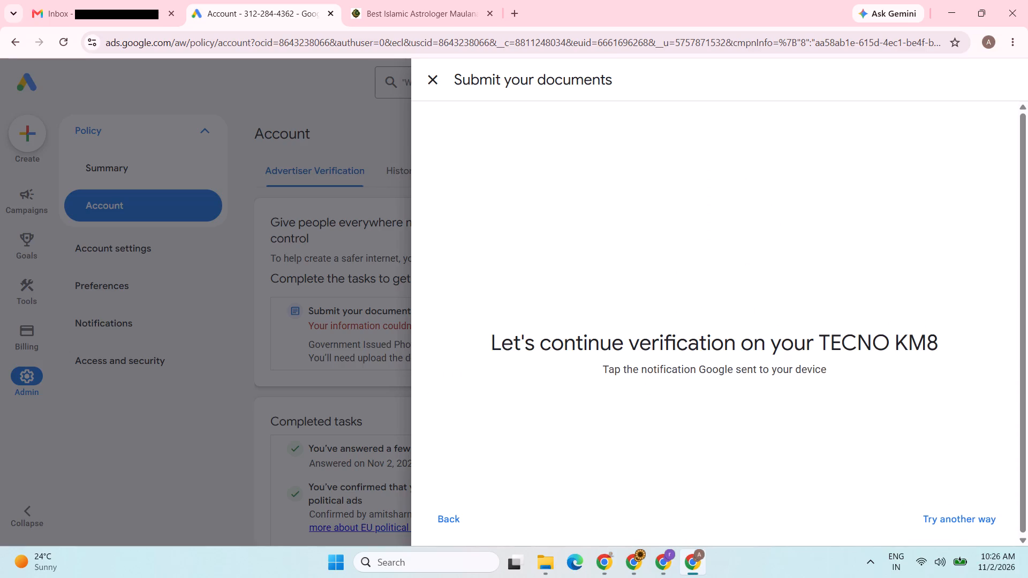
left_click_drag(483, 345, 797, 343)
left_click(841, 342)
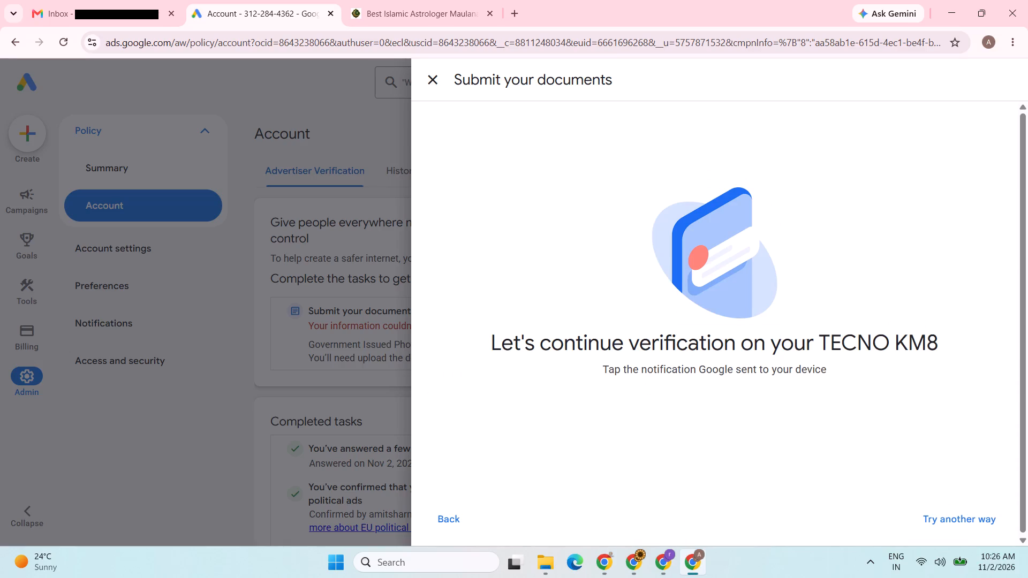
Examine the document submission instructions about continuing advertiser verification on the mobile device.
left_click_drag(822, 341, 964, 341)
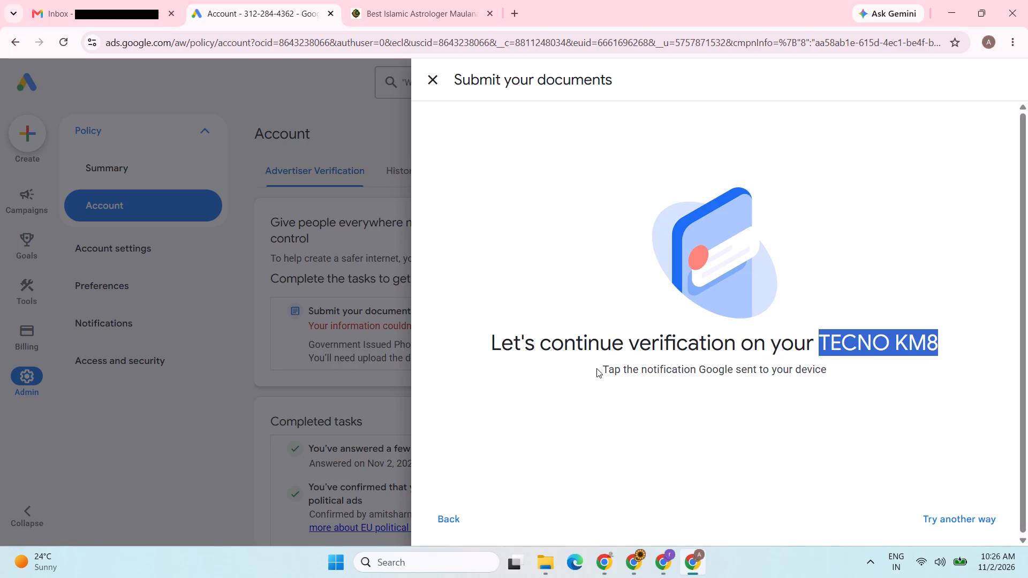
left_click_drag(599, 370, 857, 370)
left_click_drag(818, 339, 939, 339)
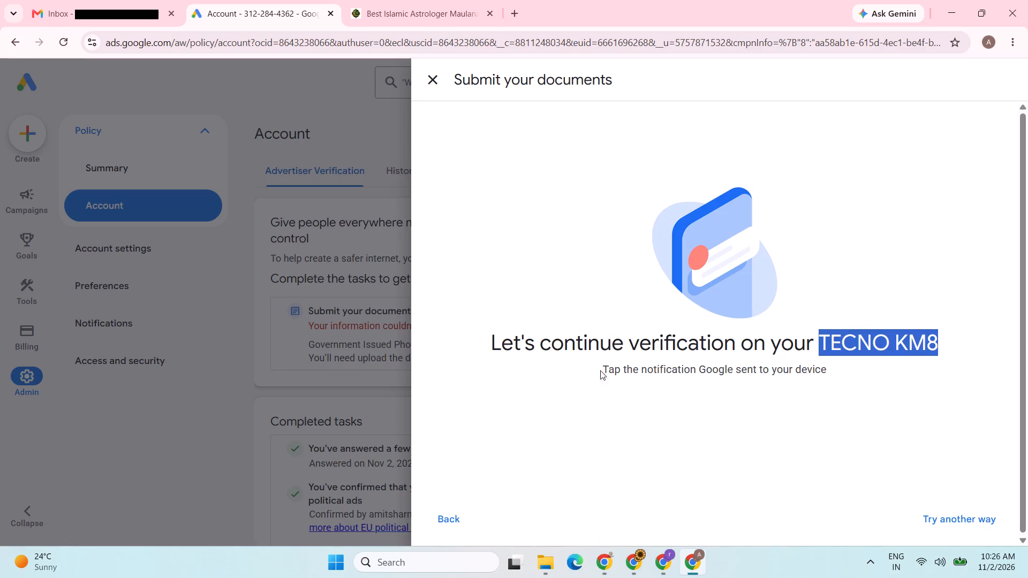
left_click_drag(597, 370, 842, 369)
left_click(845, 369)
triple_click(782, 370)
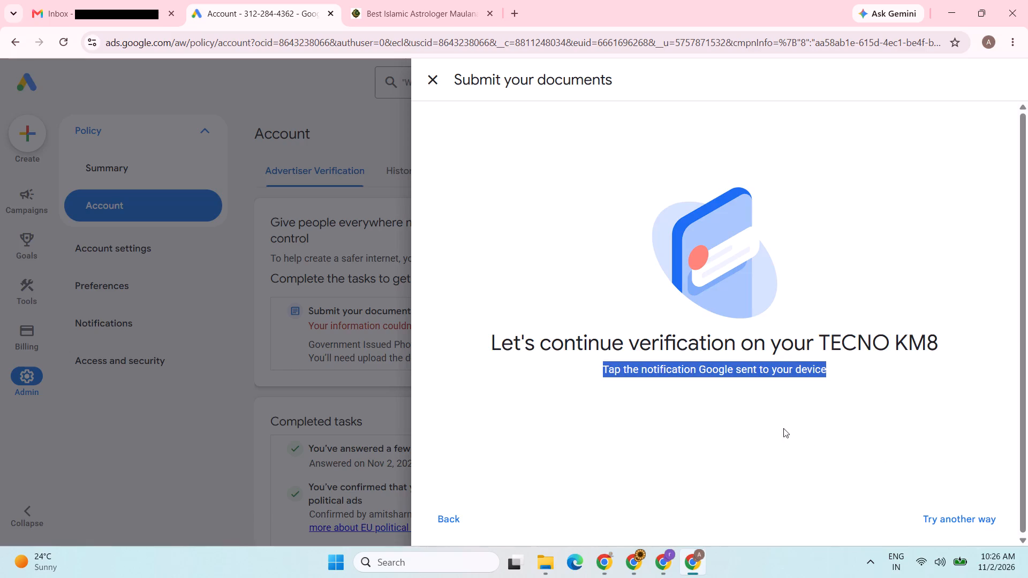
left_click(552, 348)
left_click_drag(494, 340, 953, 337)
left_click(898, 343)
left_click_drag(938, 340, 488, 341)
left_click(495, 343)
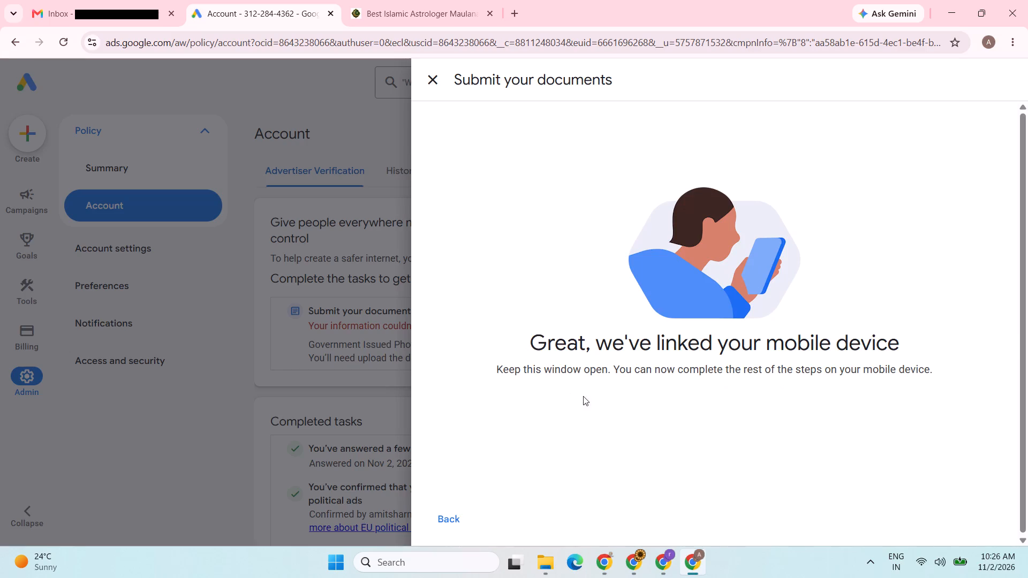
scroll(746, 402, "down", 4)
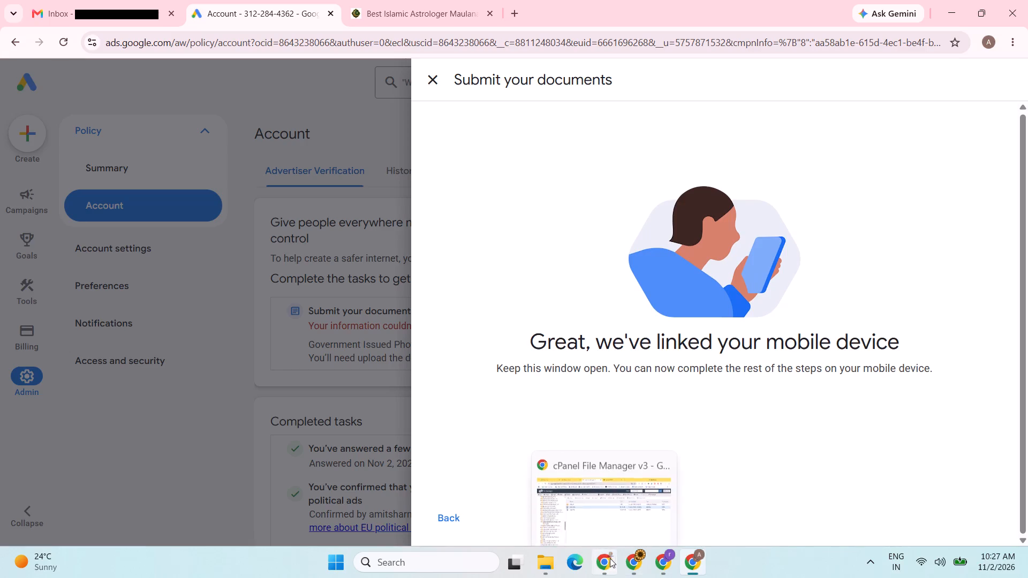
left_click(746, 368)
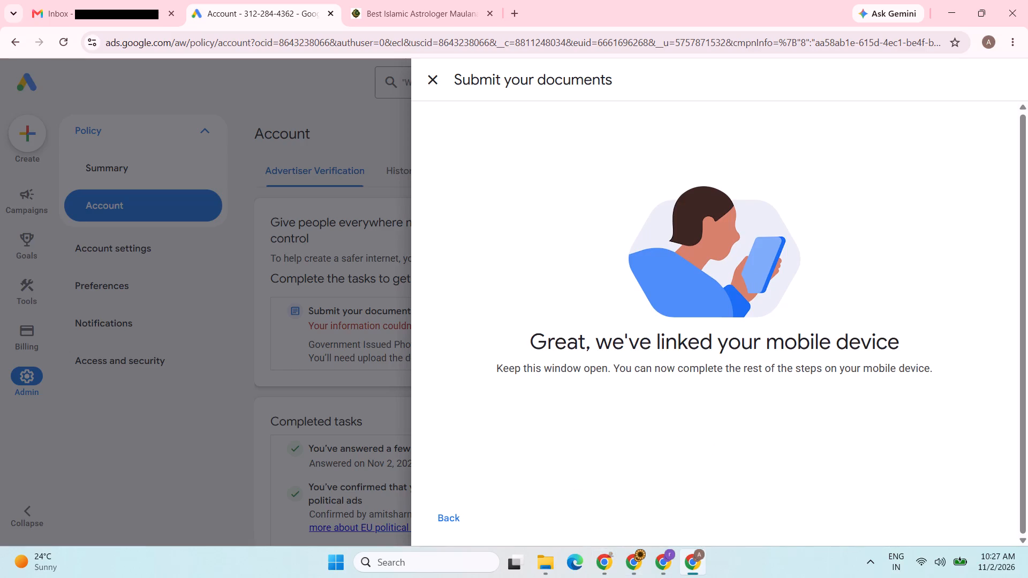
left_click_drag(530, 335, 908, 340)
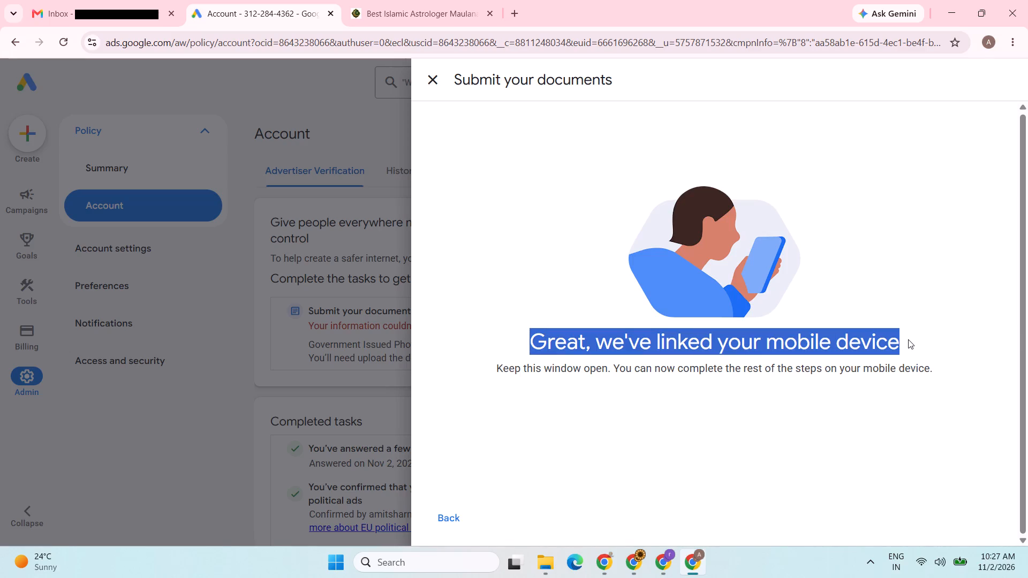
left_click(654, 346)
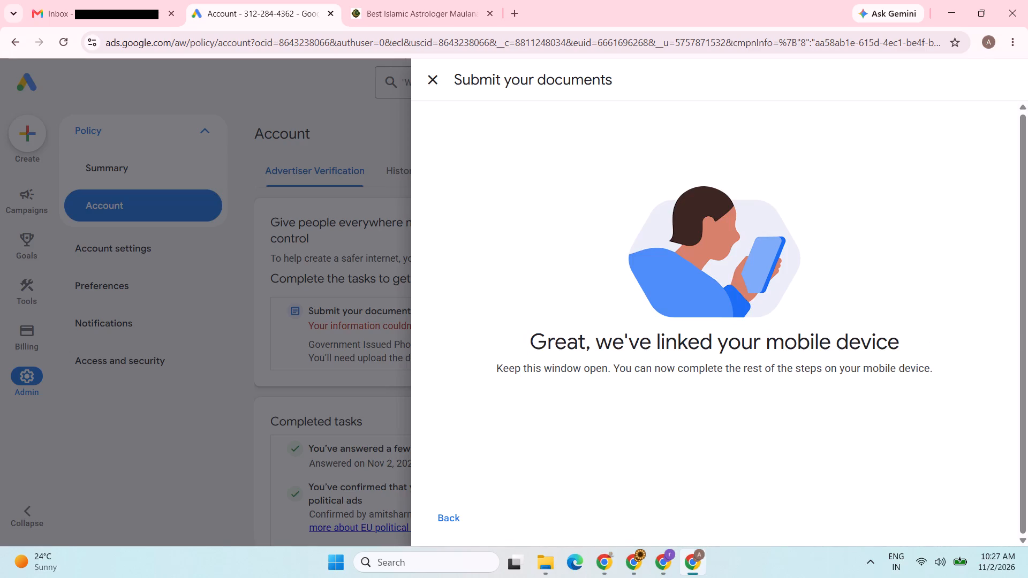
left_click_drag(524, 340, 950, 361)
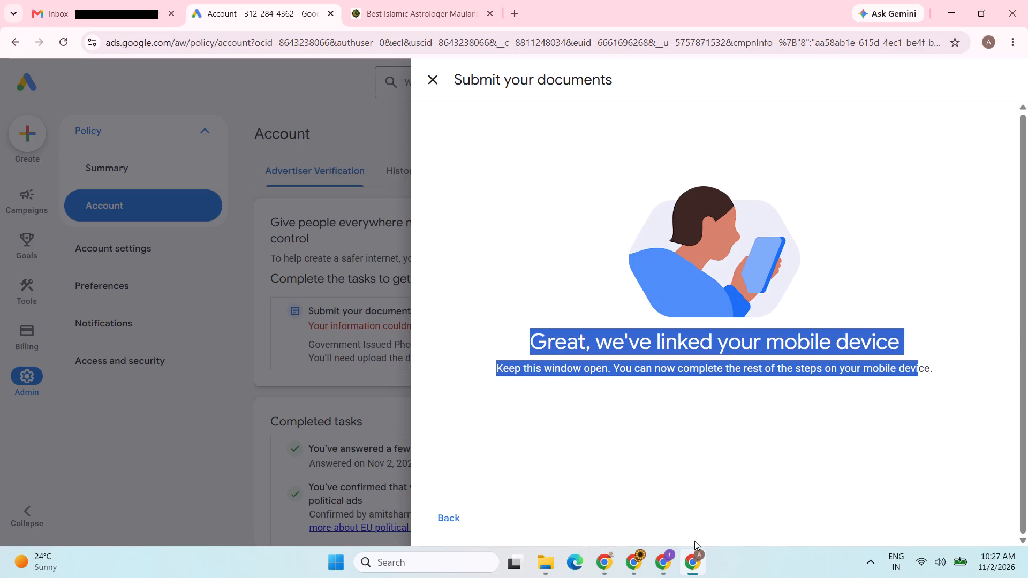
Switch to the ChatGPT guide, then to the Chrome profile with Google Tag Manager, and show the container's manual installation instructions.
left_click(598, 559)
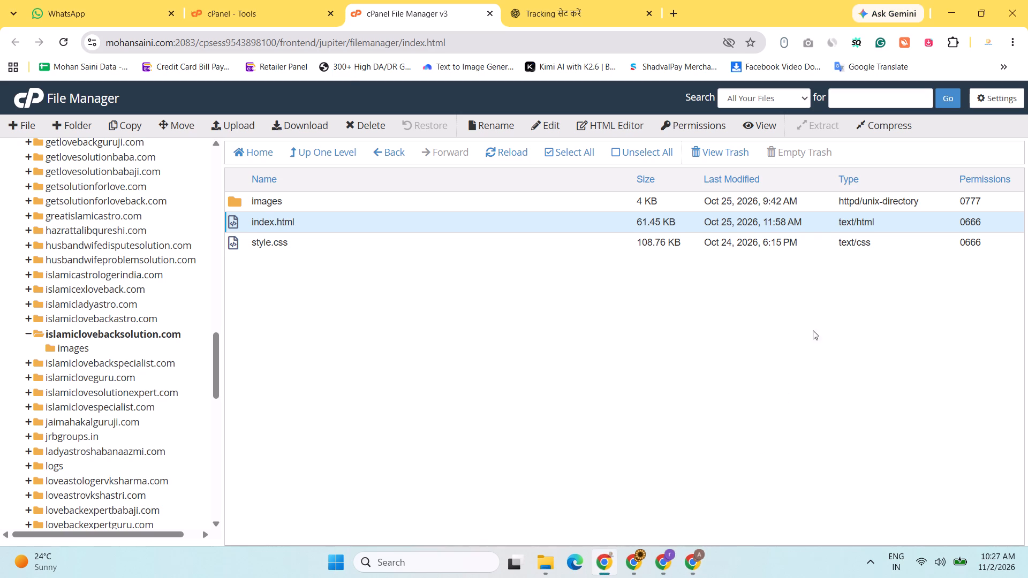
left_click(458, 320)
left_click(575, 0)
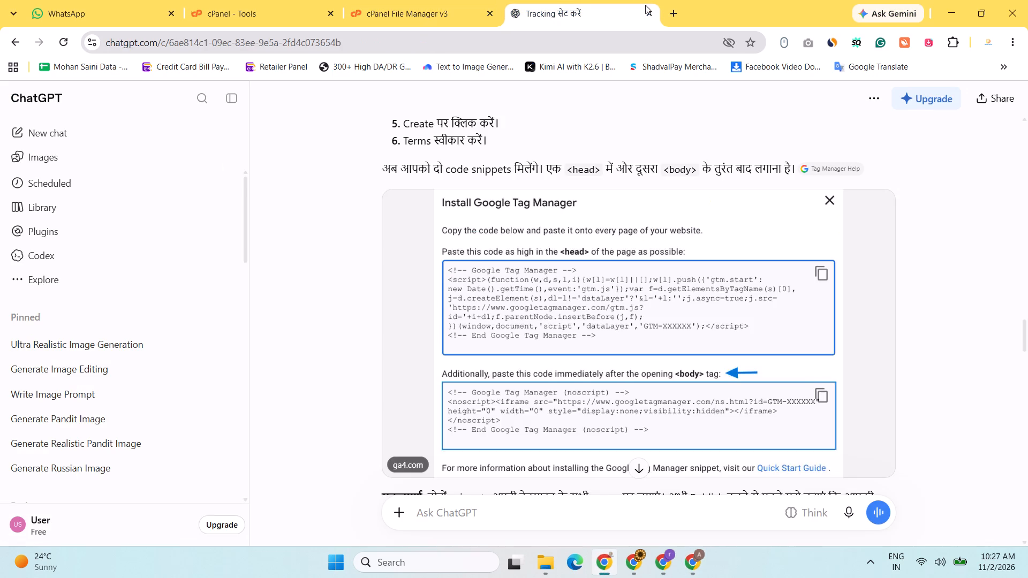
left_click(641, 567)
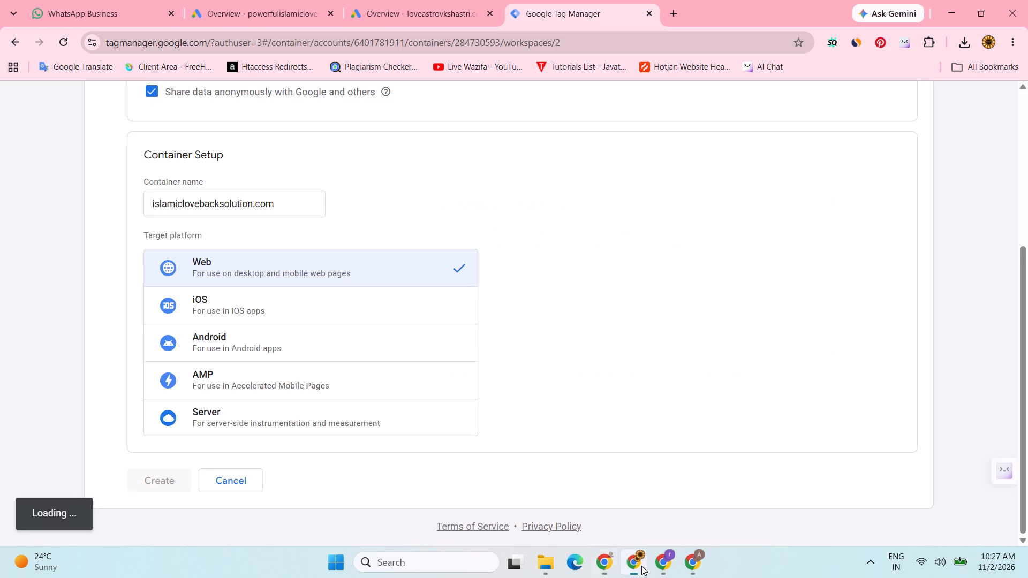
left_click(777, 159)
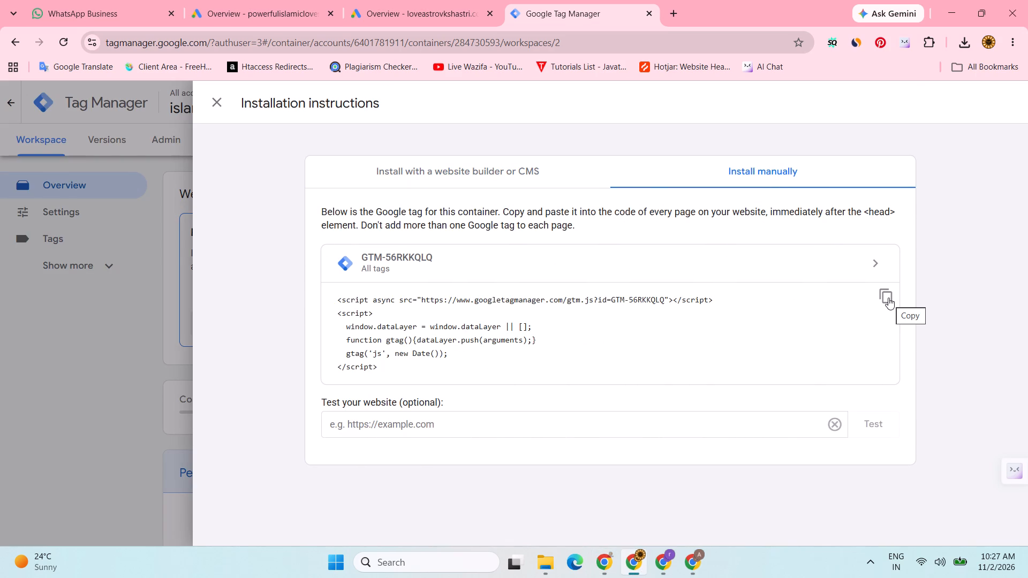
Expand Campaigns in the loveastrovkshastri.com Google Ads account, then leave Tag Manager's installation instructions and return to its accounts list.
left_click(384, 0)
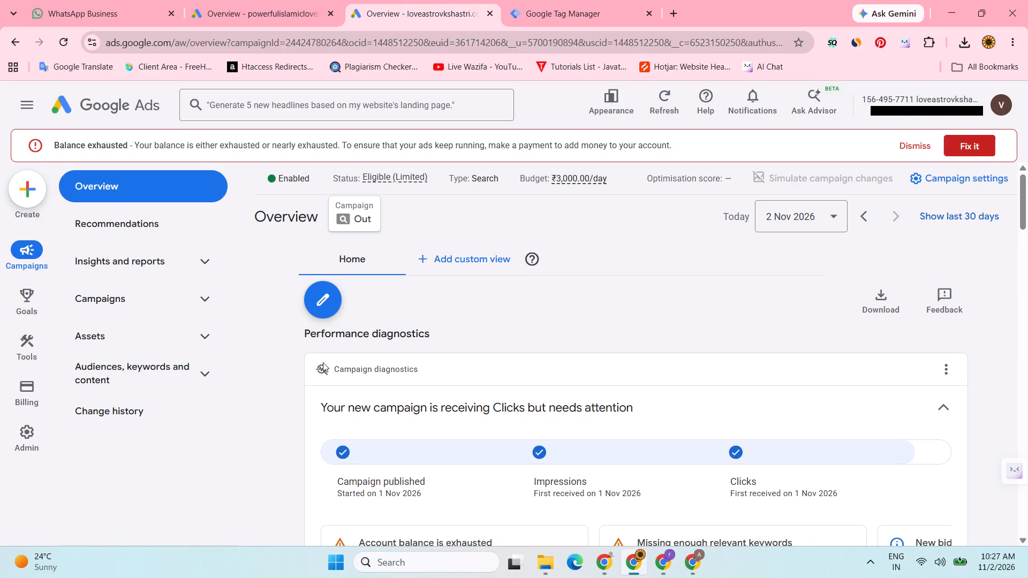
left_click(160, 294)
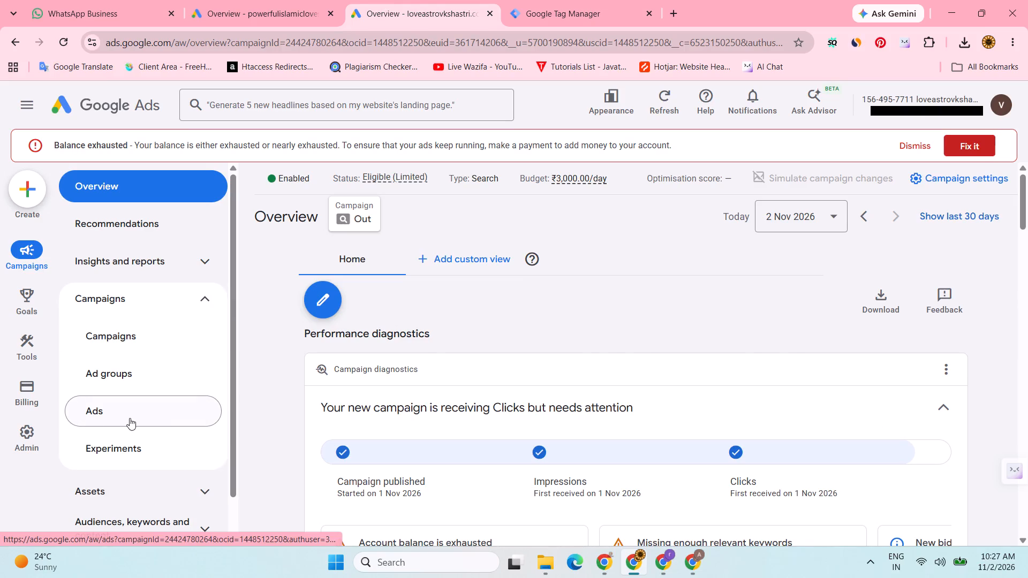
left_click(541, 0)
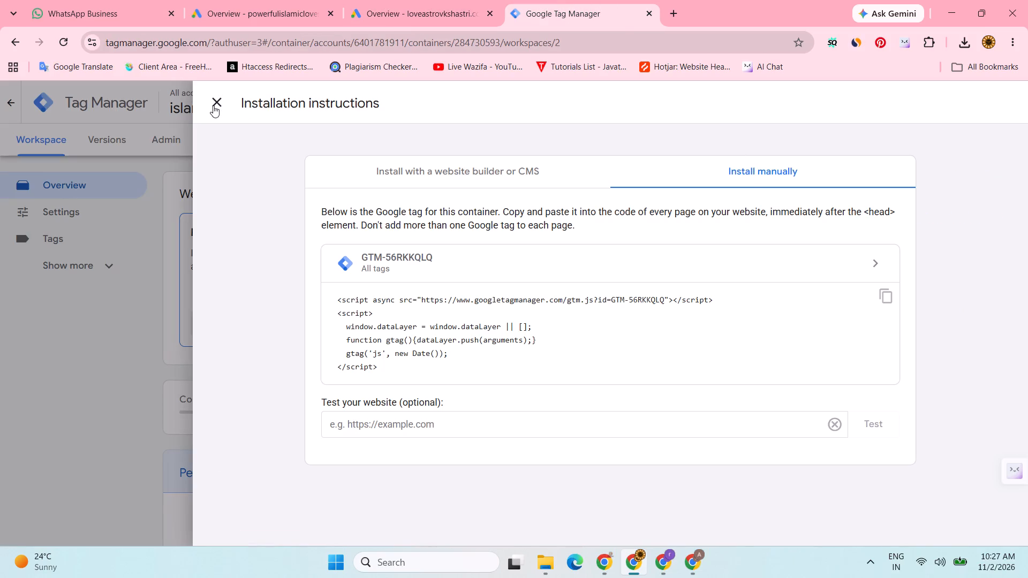
left_click(213, 105)
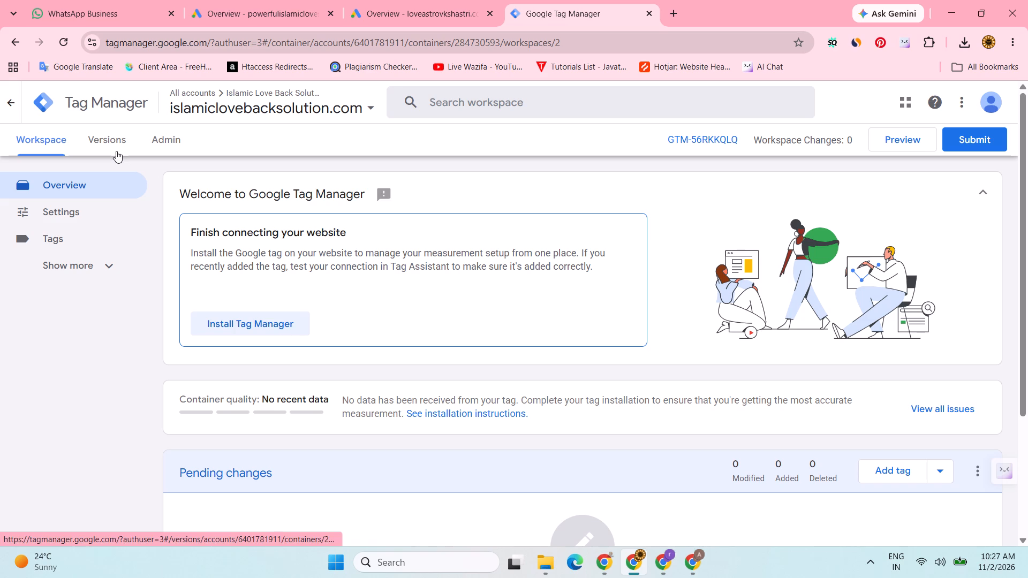
left_click(12, 101)
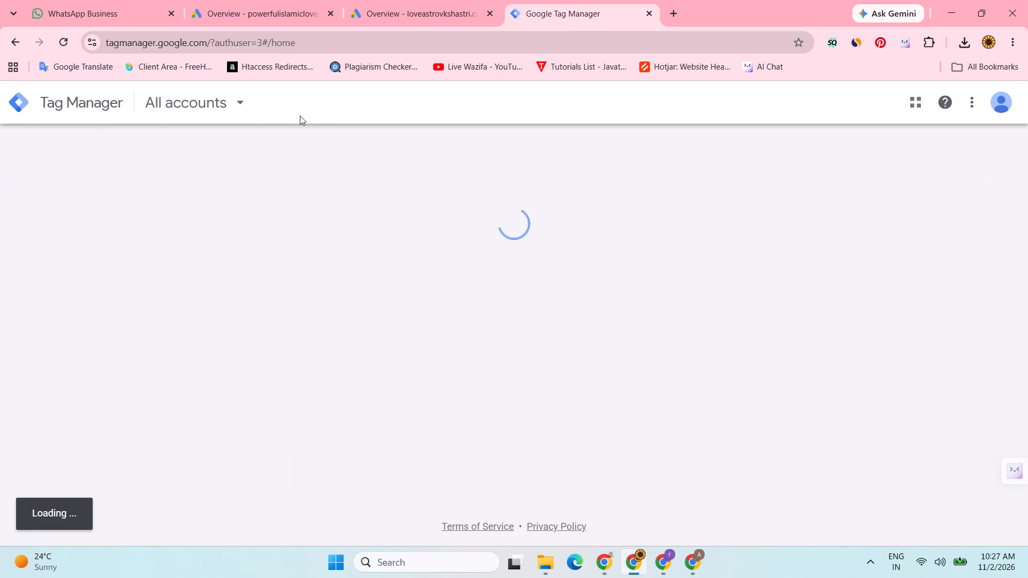
Open the Ads page of the loveastrovkshastri.com campaign, open its website in a new tab, and select the site address.
left_click(430, 0)
scroll(324, 442, "down", 6)
left_click(119, 411)
scroll(513, 378, "down", 2)
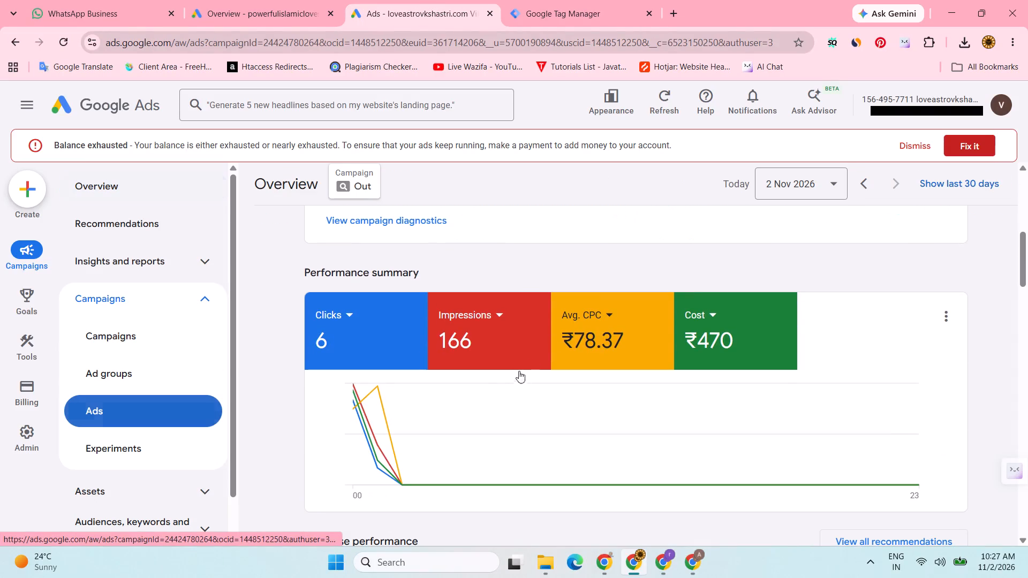
scroll(519, 371, "down", 8)
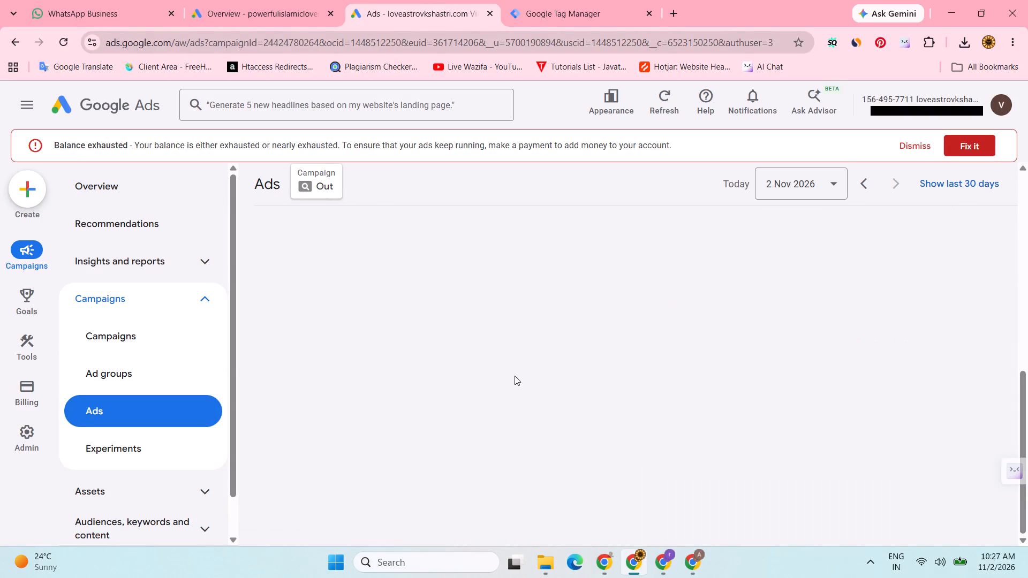
scroll(385, 463, "down", 2)
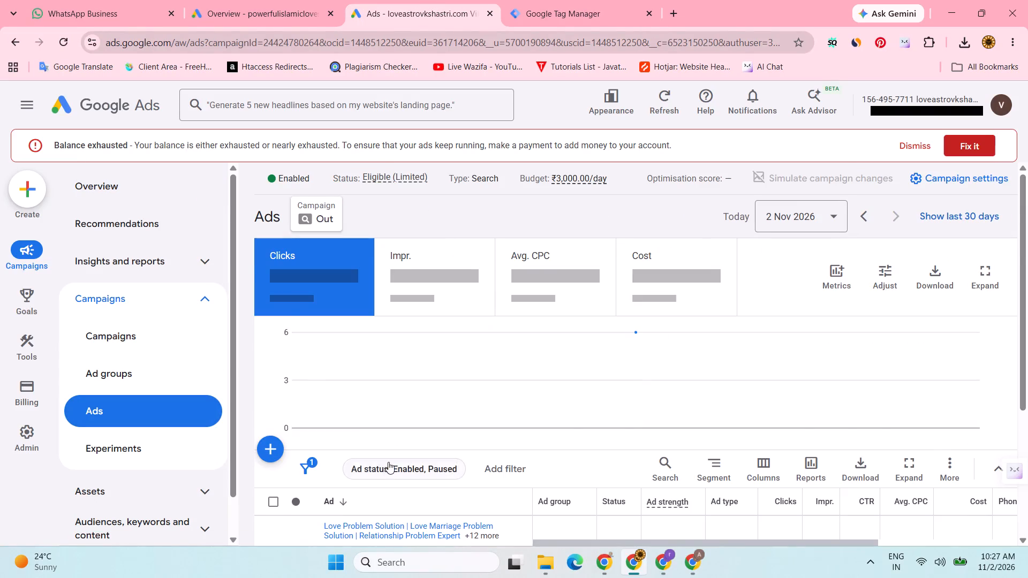
left_click(382, 402)
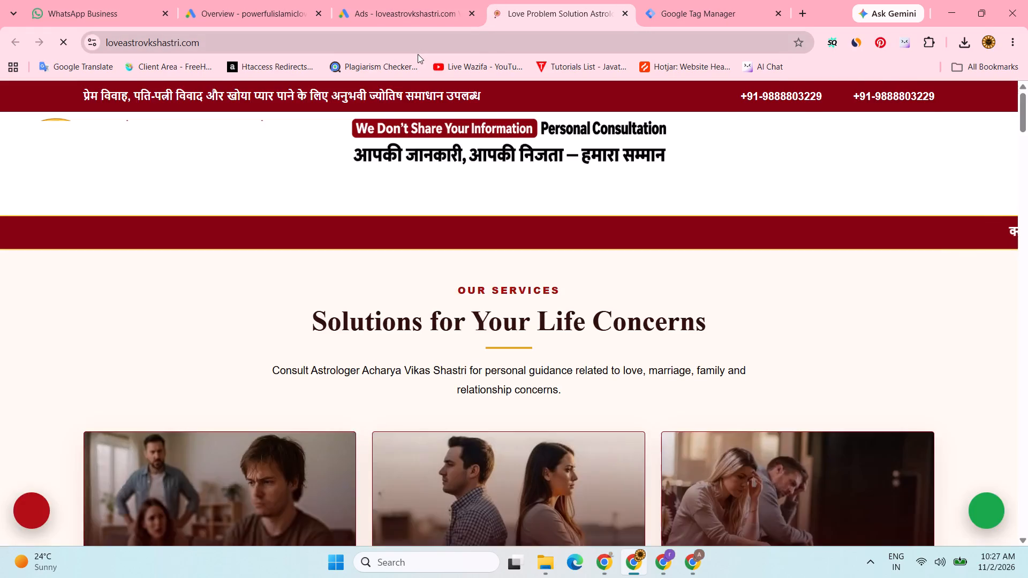
left_click(180, 39)
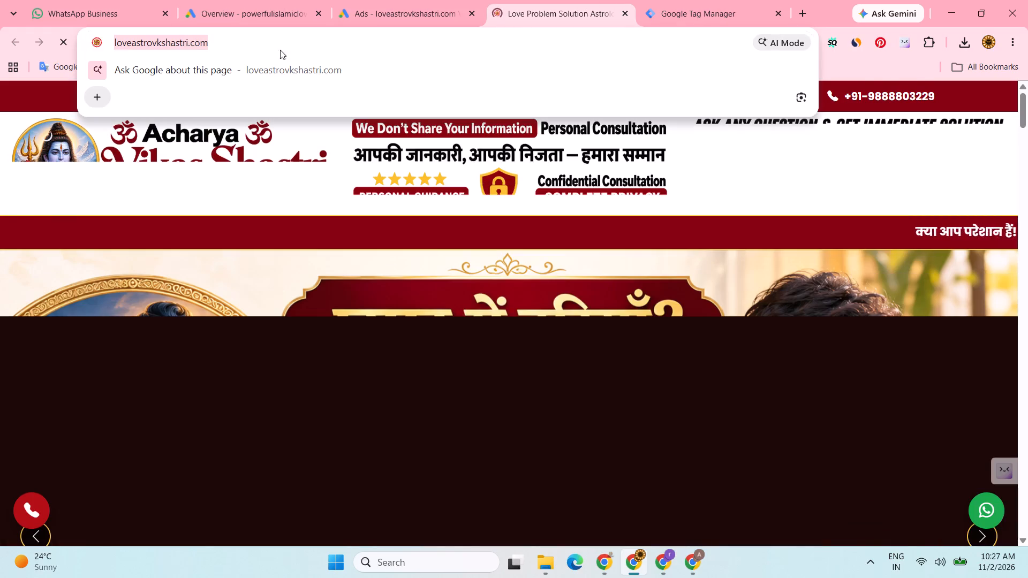
Review the available actions for the Islamic Love Back Solution account and its islamiclovebacksolution.com container in Tag Manager.
left_click(700, 0)
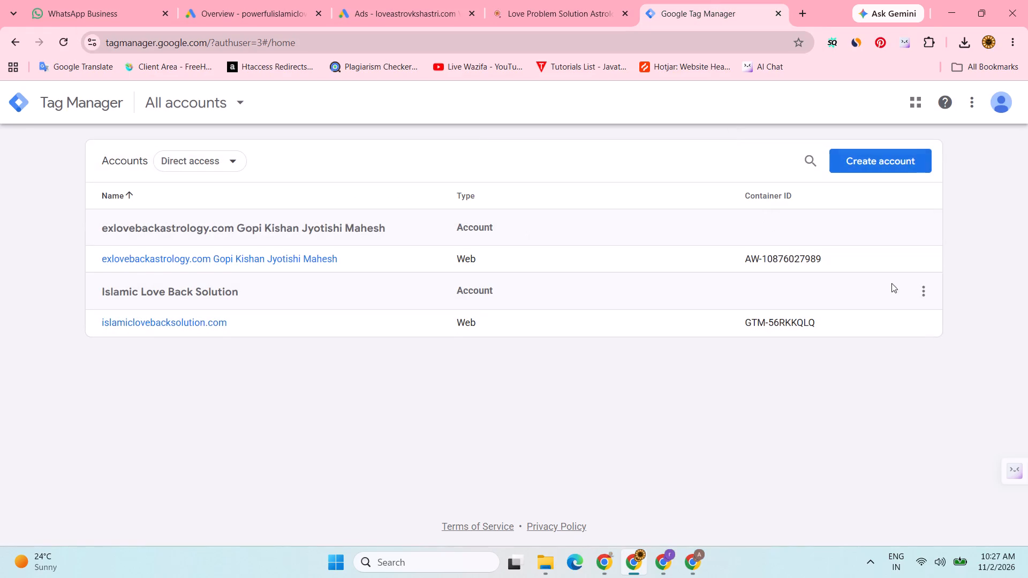
left_click(925, 289)
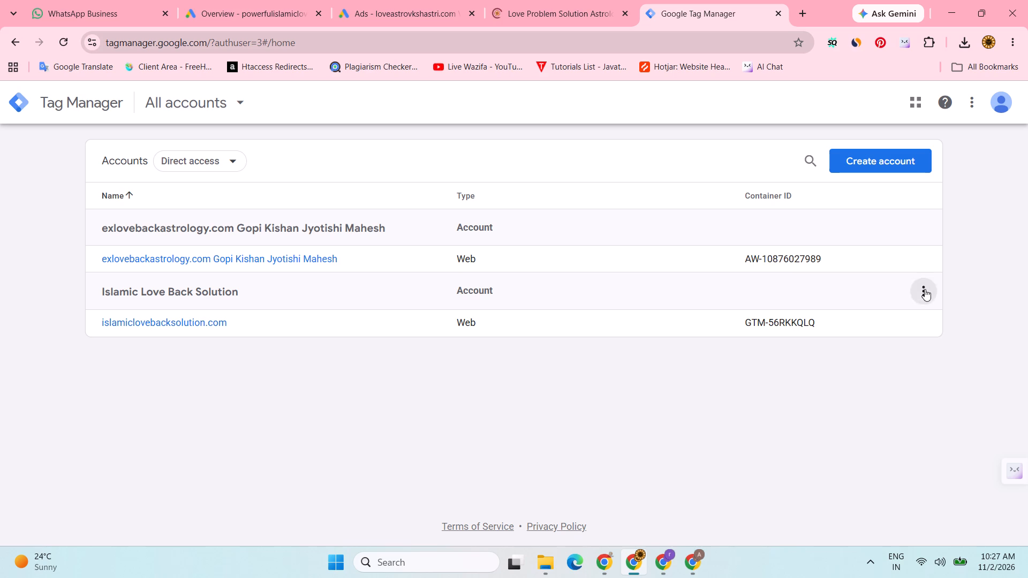
scroll(903, 308, "down", 1)
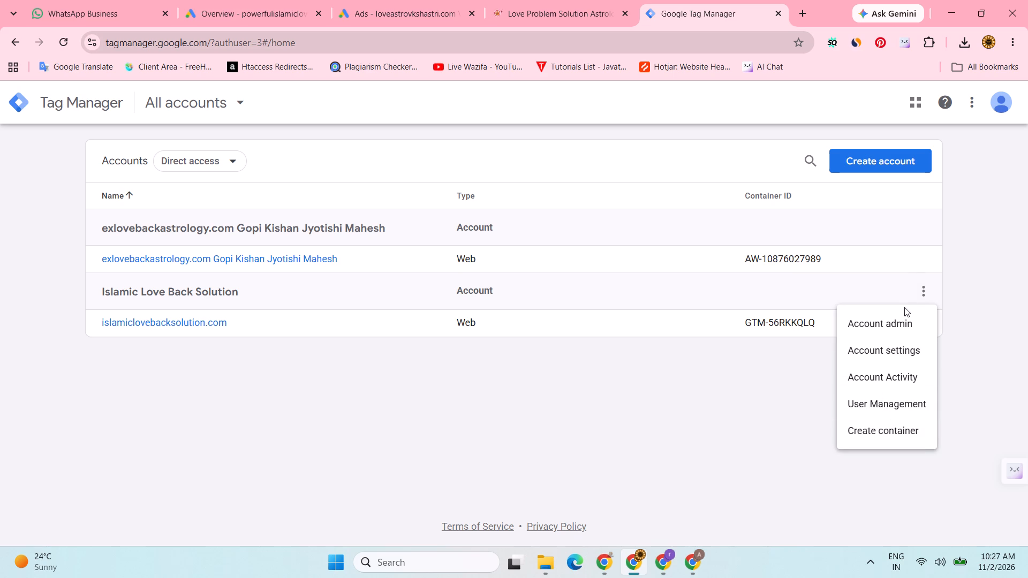
scroll(904, 307, "down", 3)
left_click(699, 387)
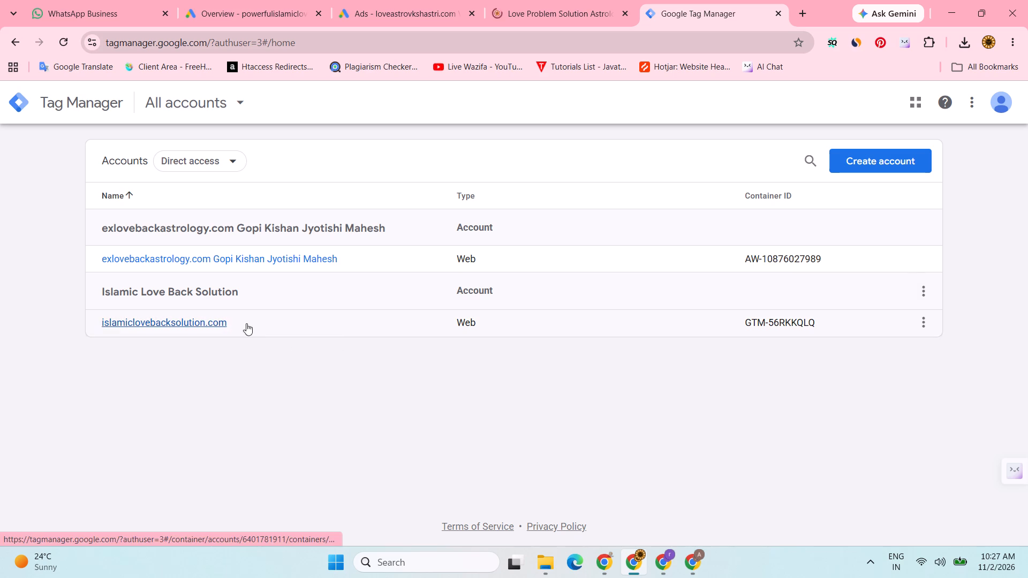
left_click(926, 323)
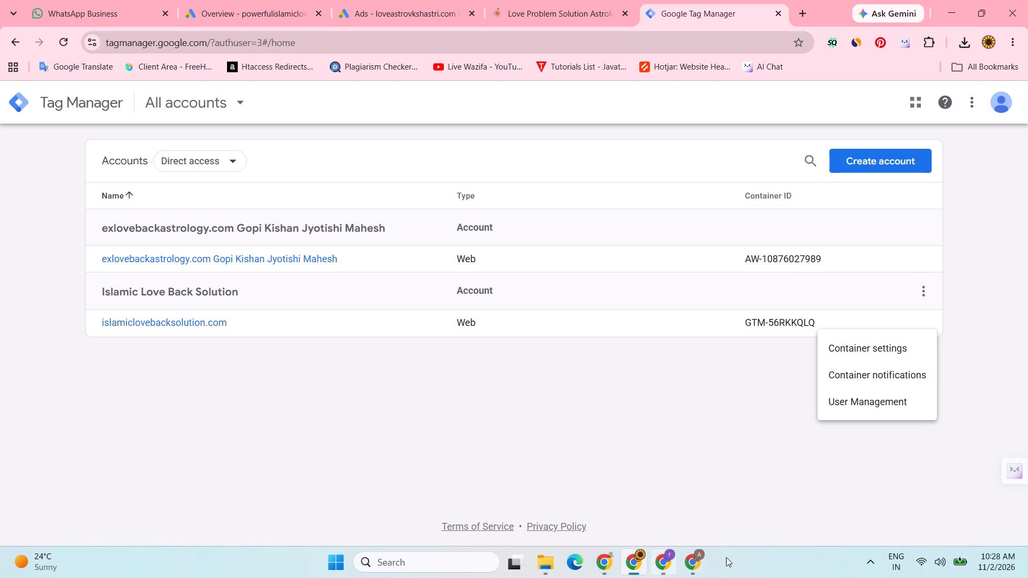
Switch to the Chrome profile with advertiser verification and check the progress of the linked-device document submission.
left_click(695, 560)
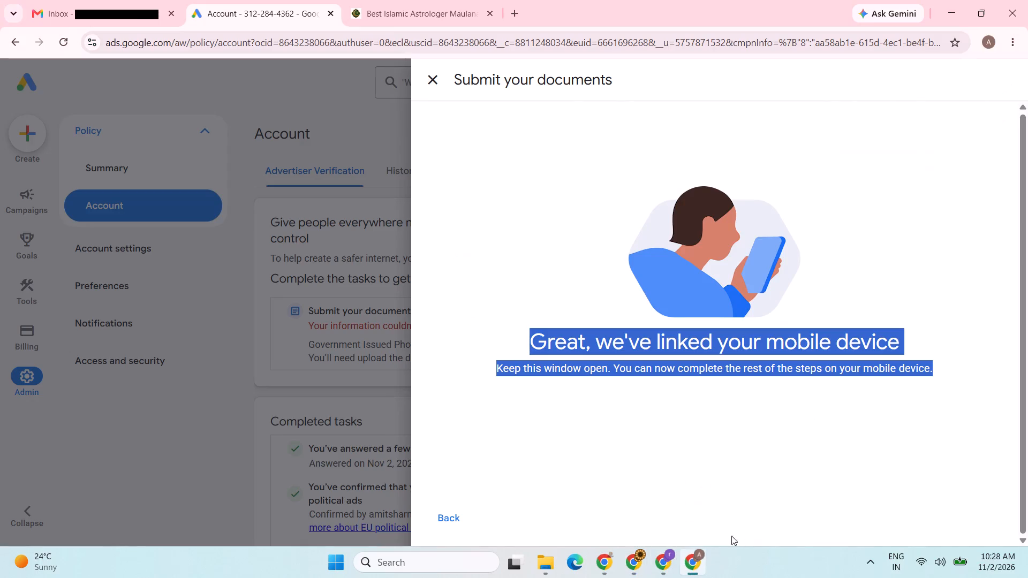
left_click(712, 353)
left_click(731, 341)
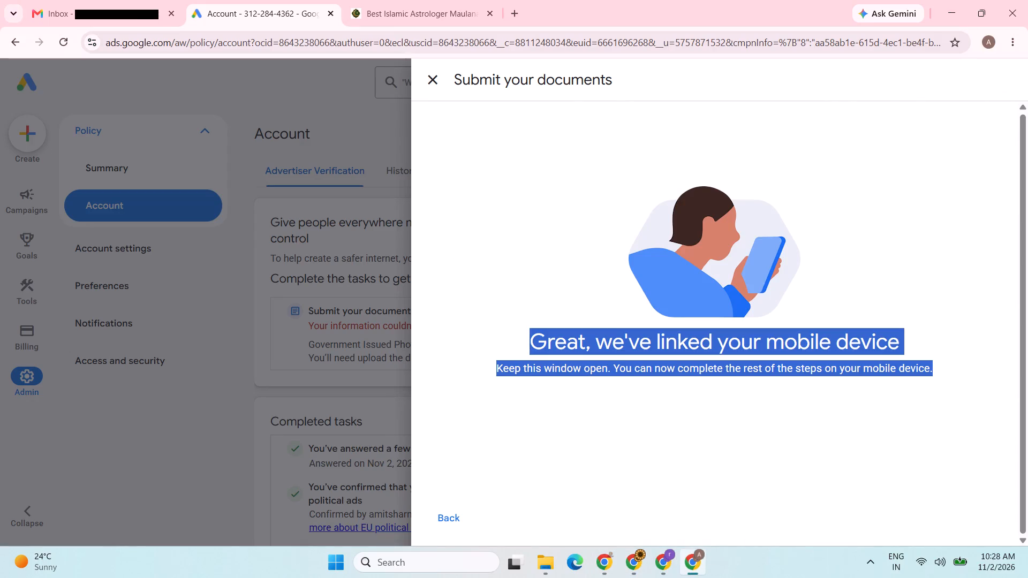
left_click(736, 340)
left_click(662, 340)
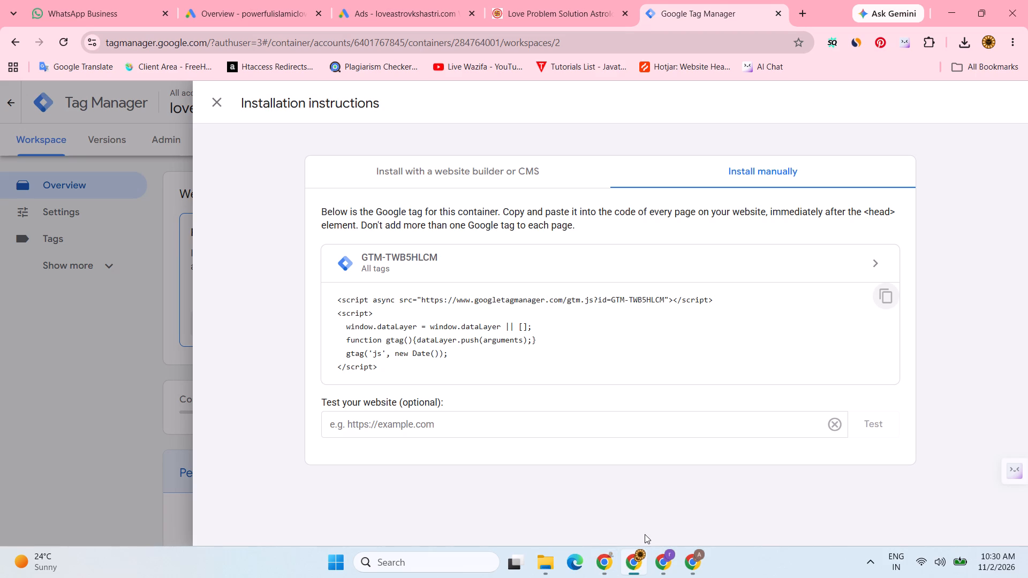
left_click(593, 0)
key("ctrl+a")
key("ctrl+c")
left_click(697, 0)
left_click(421, 432)
key("ctrl+v")
left_click(516, 462)
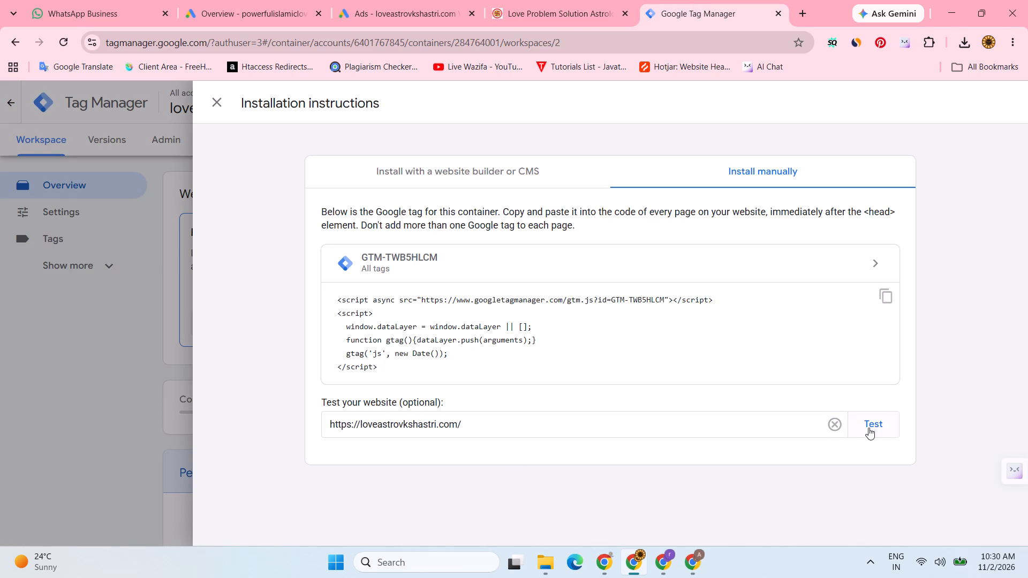
left_click(870, 428)
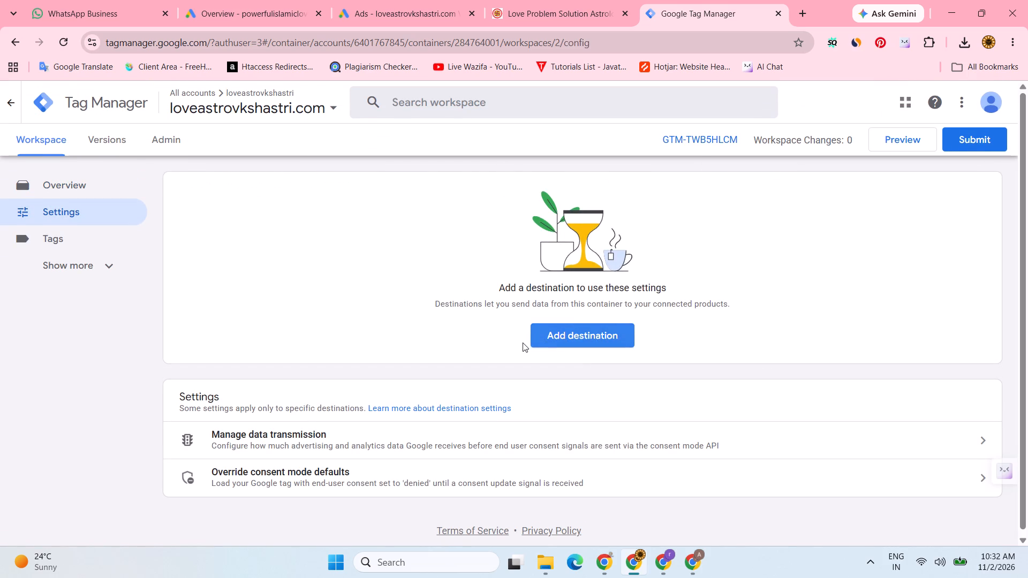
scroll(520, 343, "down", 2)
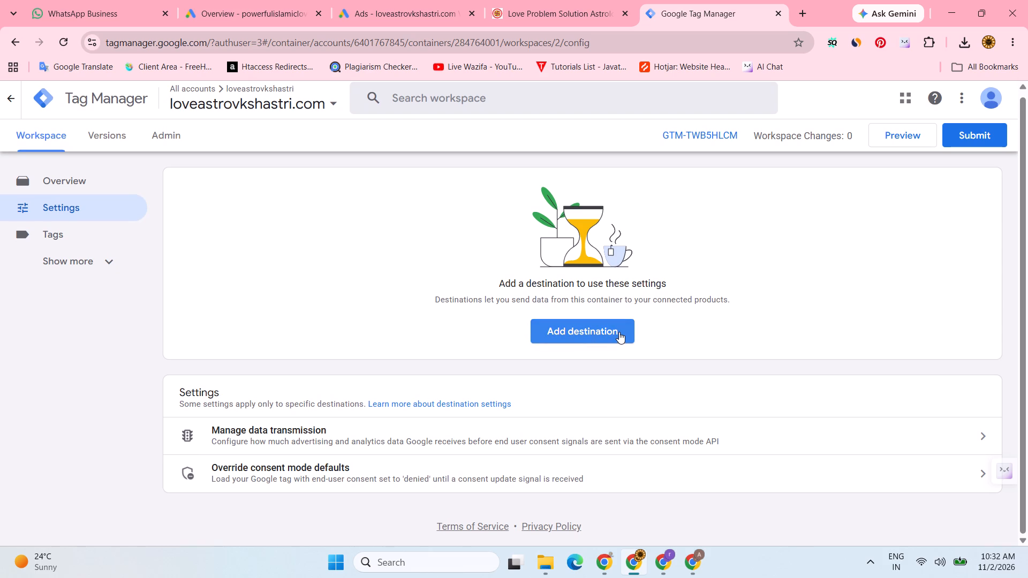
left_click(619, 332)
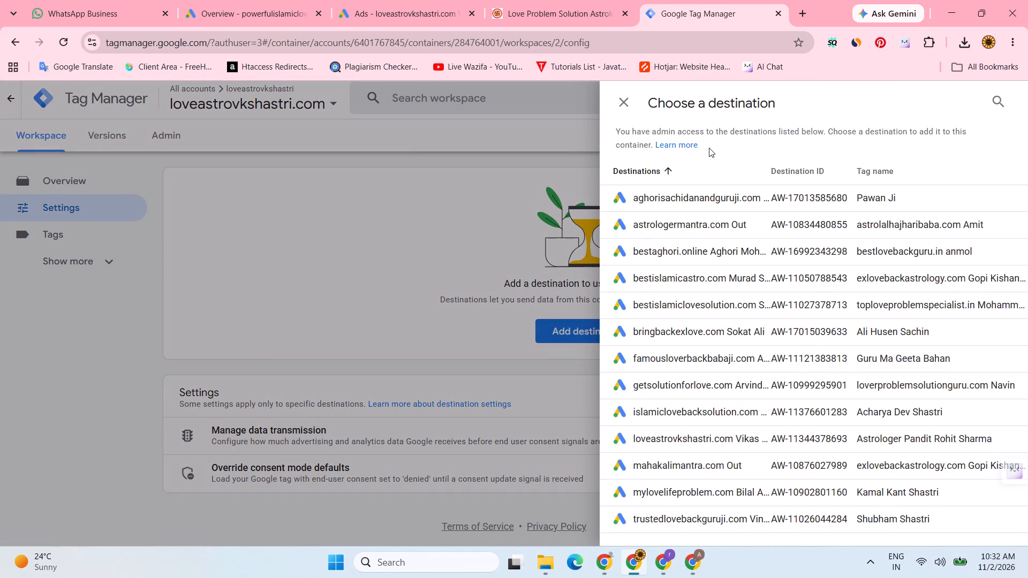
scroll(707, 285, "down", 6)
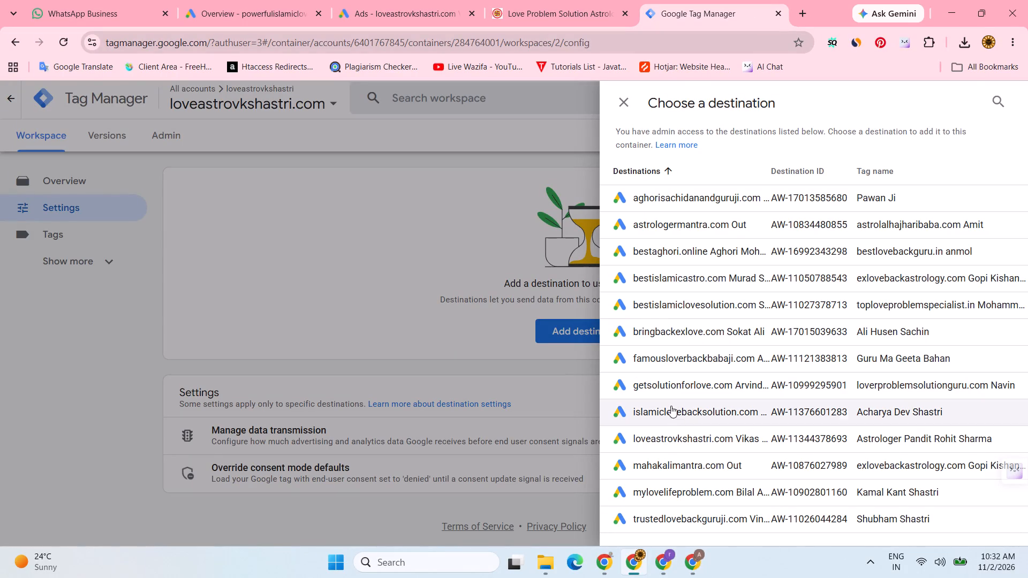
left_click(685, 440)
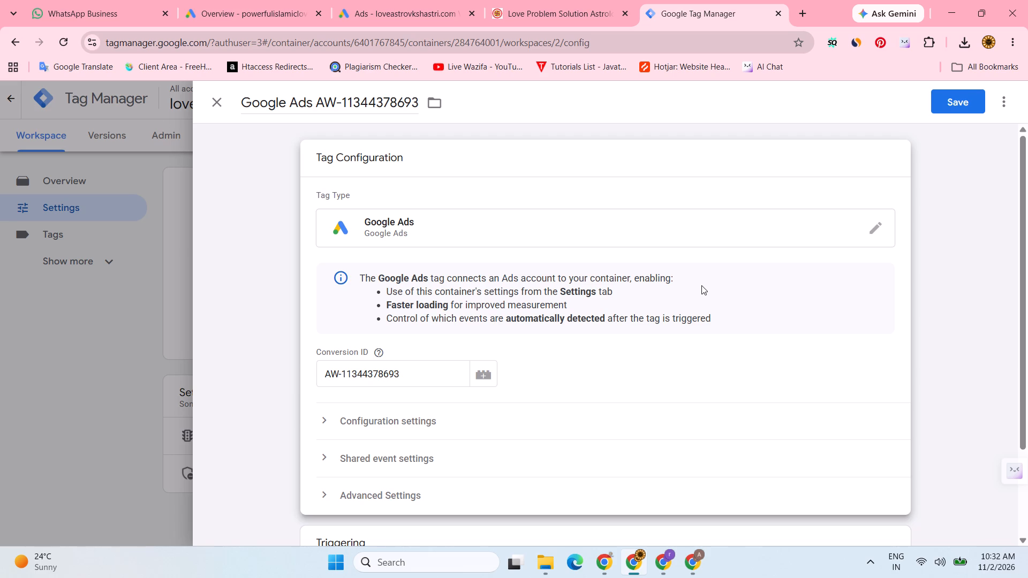
Switch to the other browser window and examine the tracking code in the website's index.html.
left_click(593, 572)
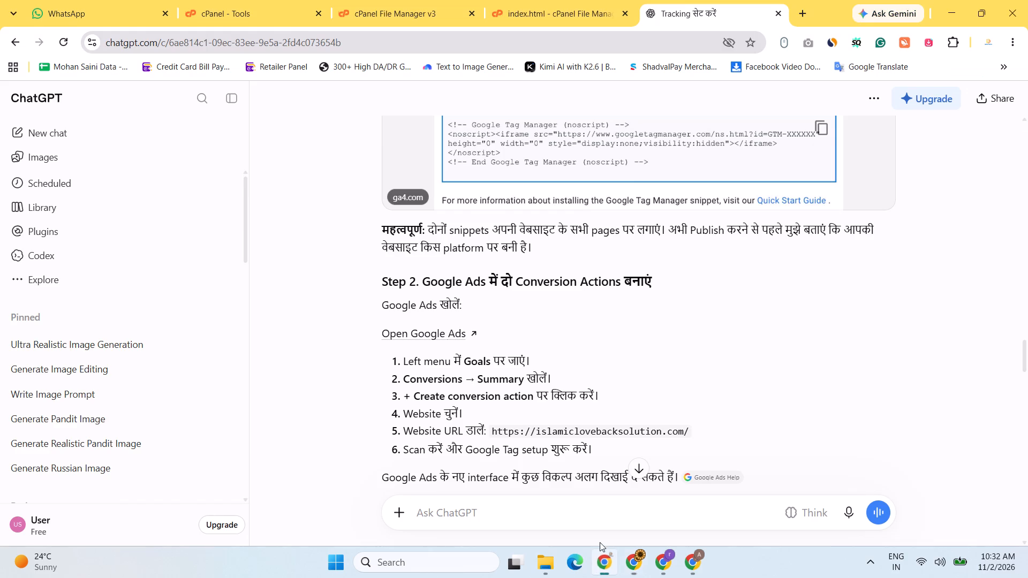
left_click(564, 0)
scroll(247, 452, "down", 1)
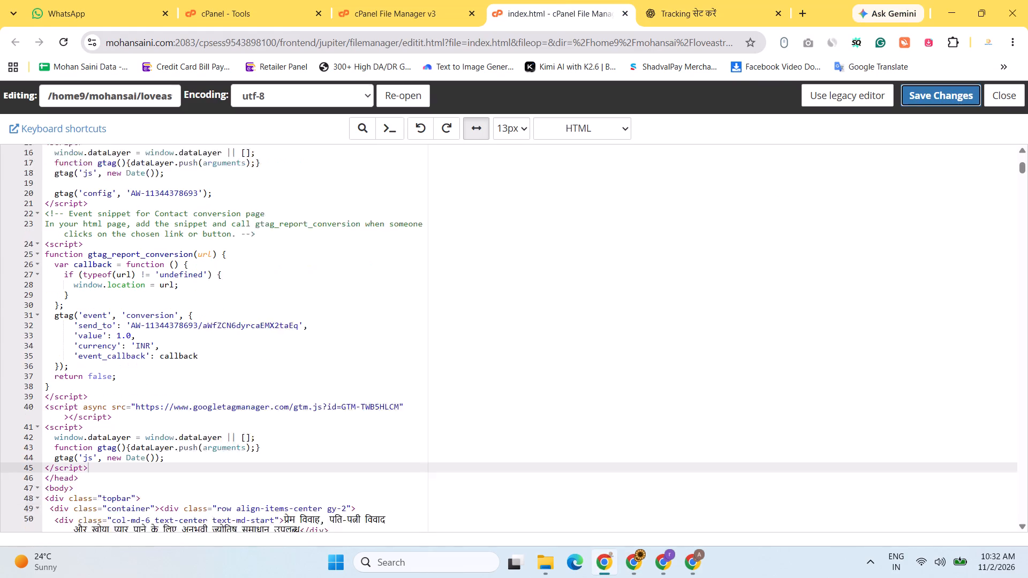
scroll(247, 450, "down", 1)
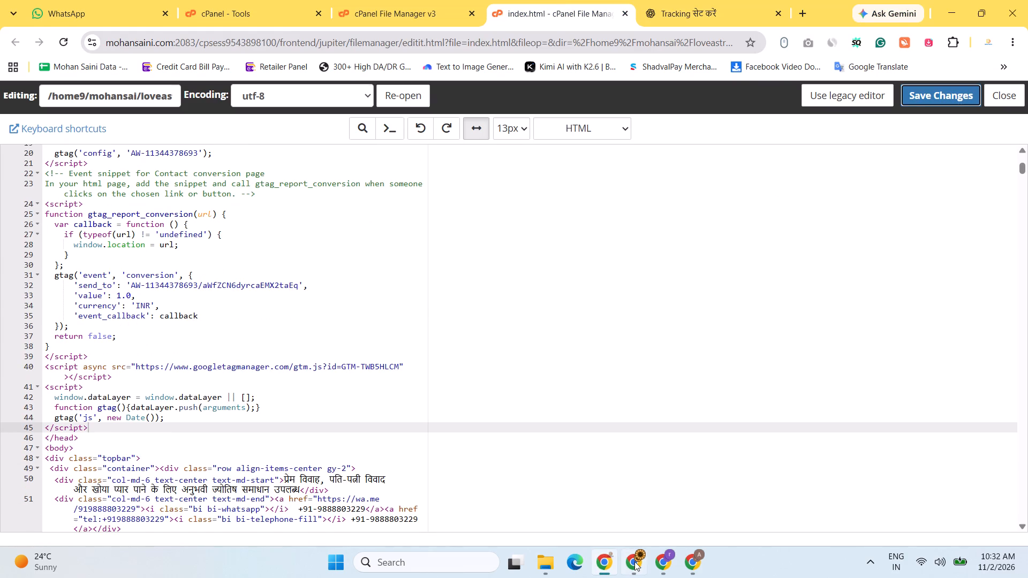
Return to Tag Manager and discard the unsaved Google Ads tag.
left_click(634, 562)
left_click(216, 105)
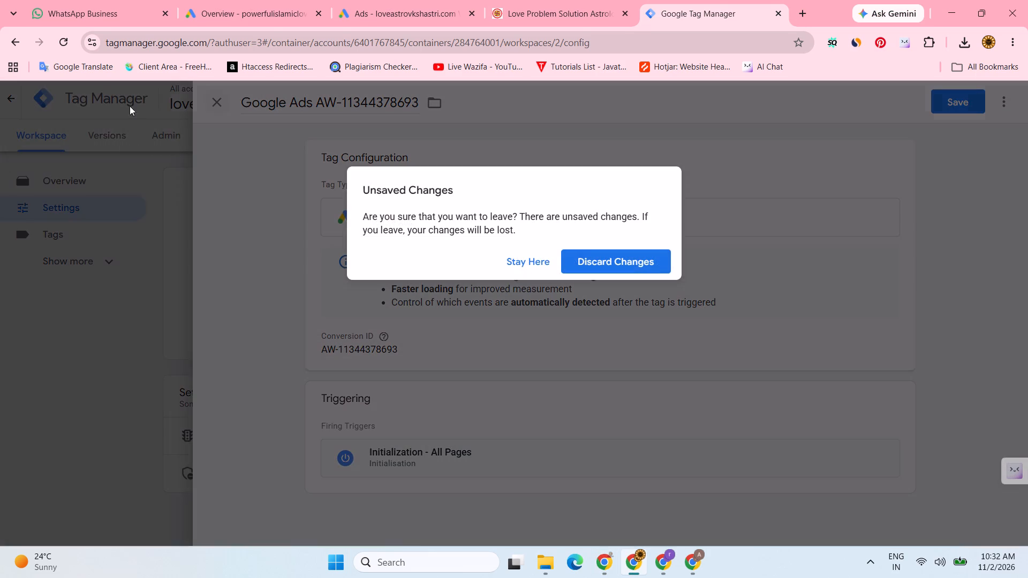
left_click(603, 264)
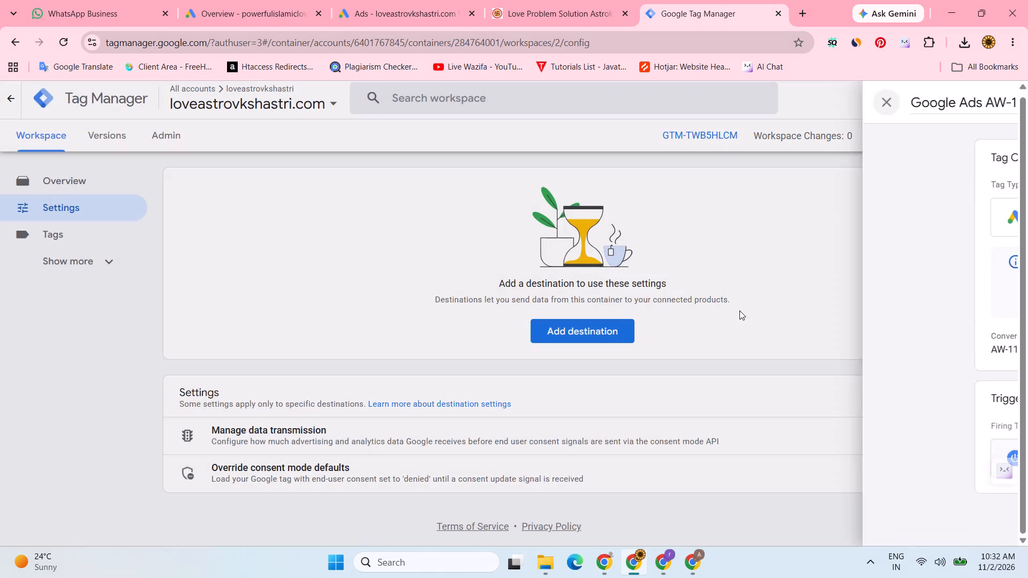
scroll(737, 300, "down", 2)
left_click(586, 324)
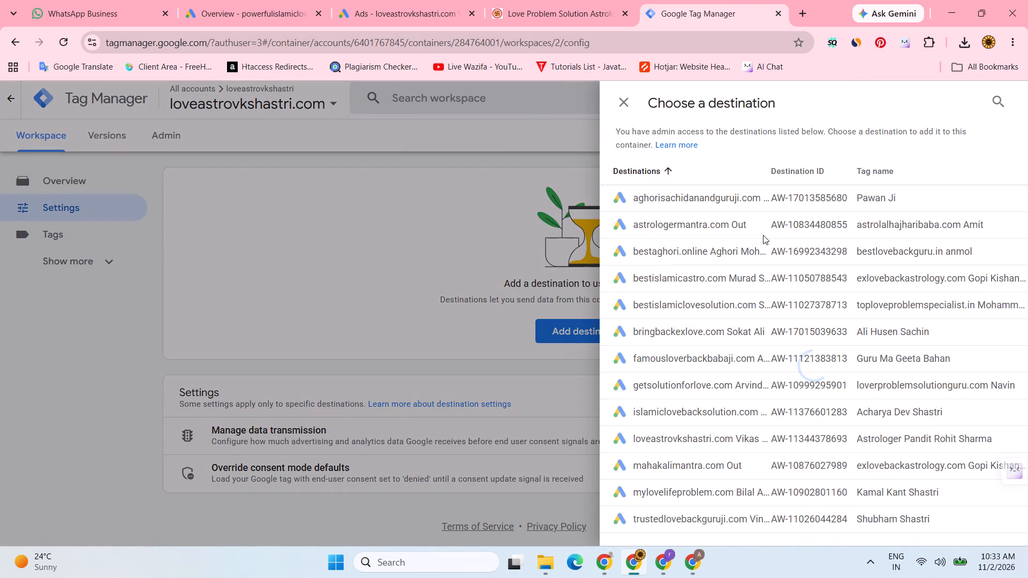
left_click(678, 442)
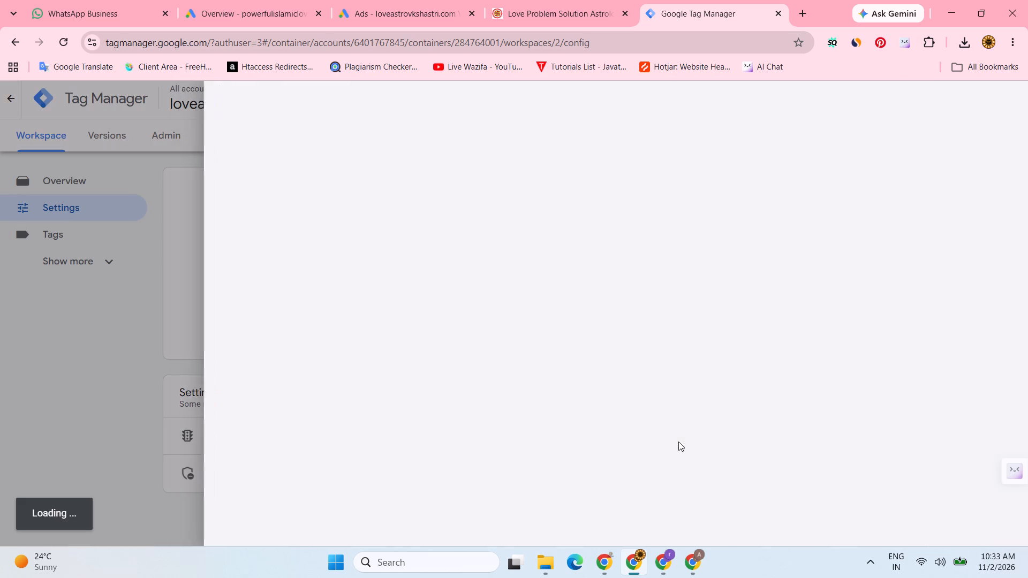
scroll(405, 232, "down", 4)
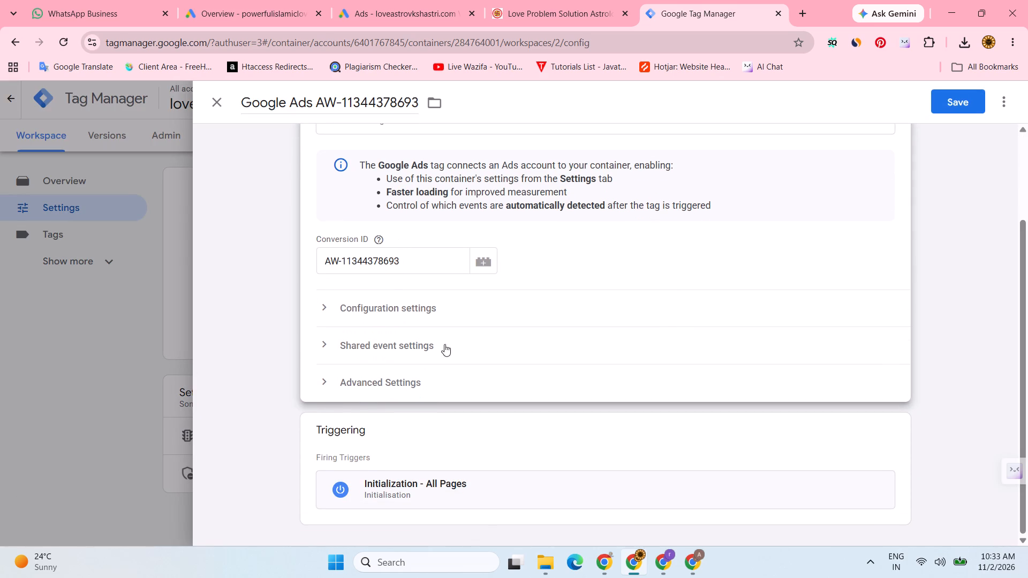
left_click(375, 304)
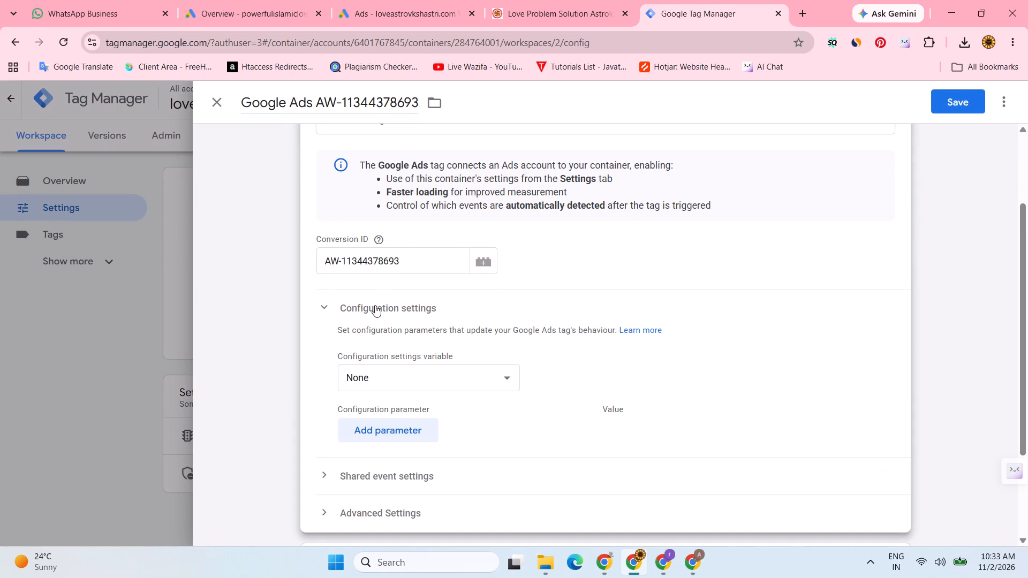
left_click(375, 306)
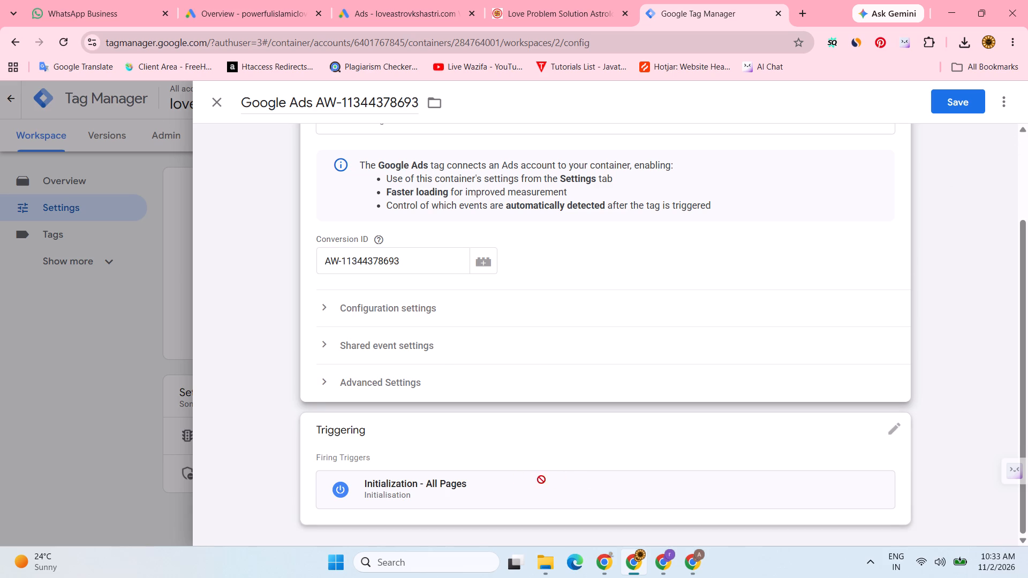
left_click(456, 493)
scroll(617, 434, "down", 3)
left_click(895, 431)
scroll(672, 427, "down", 4)
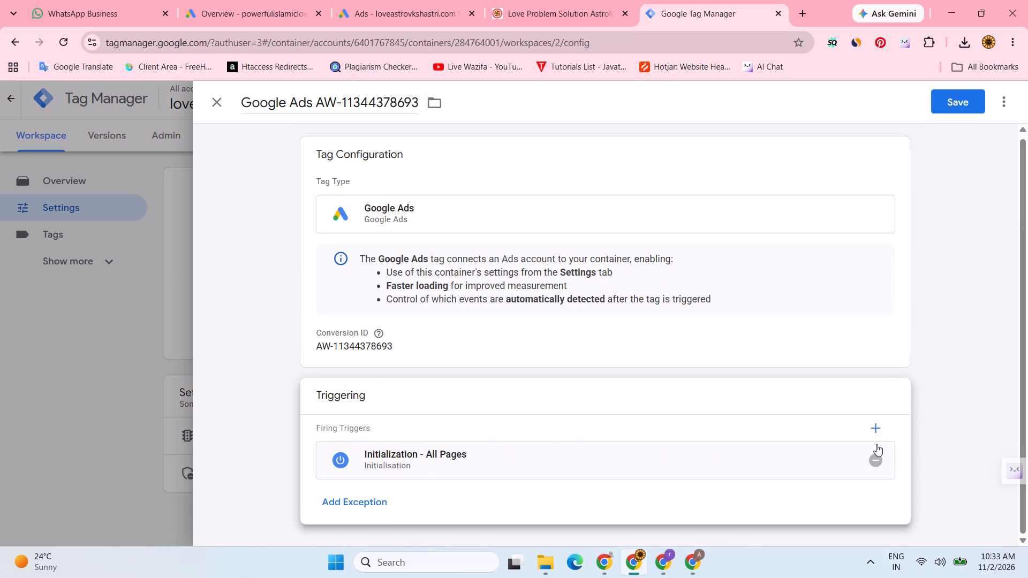
left_click(953, 103)
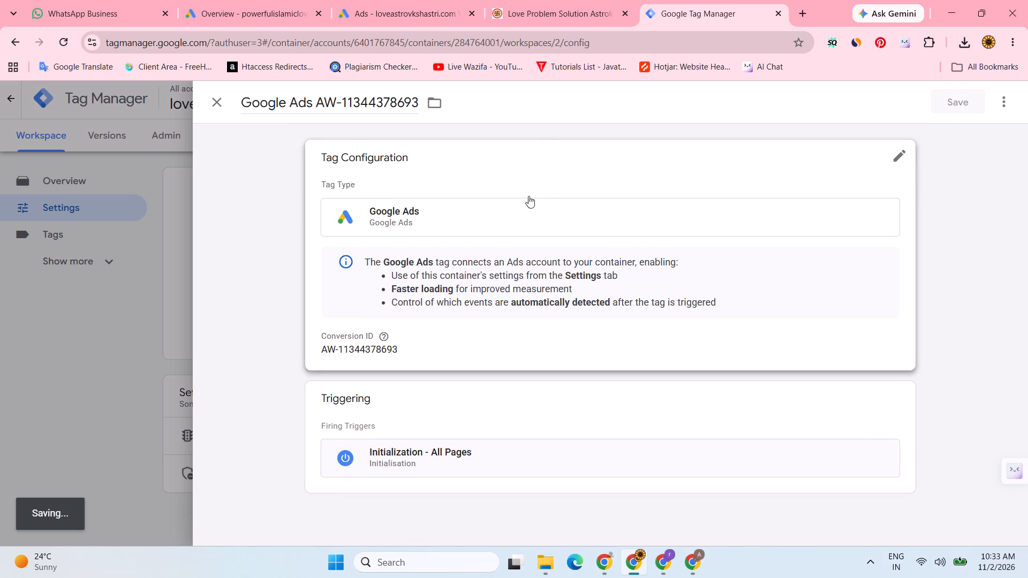
scroll(578, 246, "up", 1)
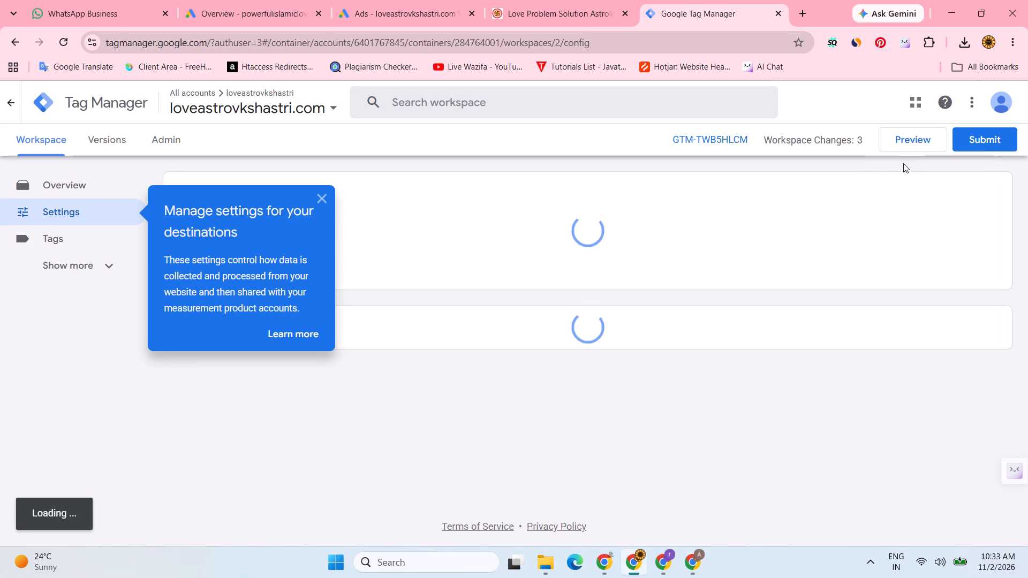
left_click(320, 200)
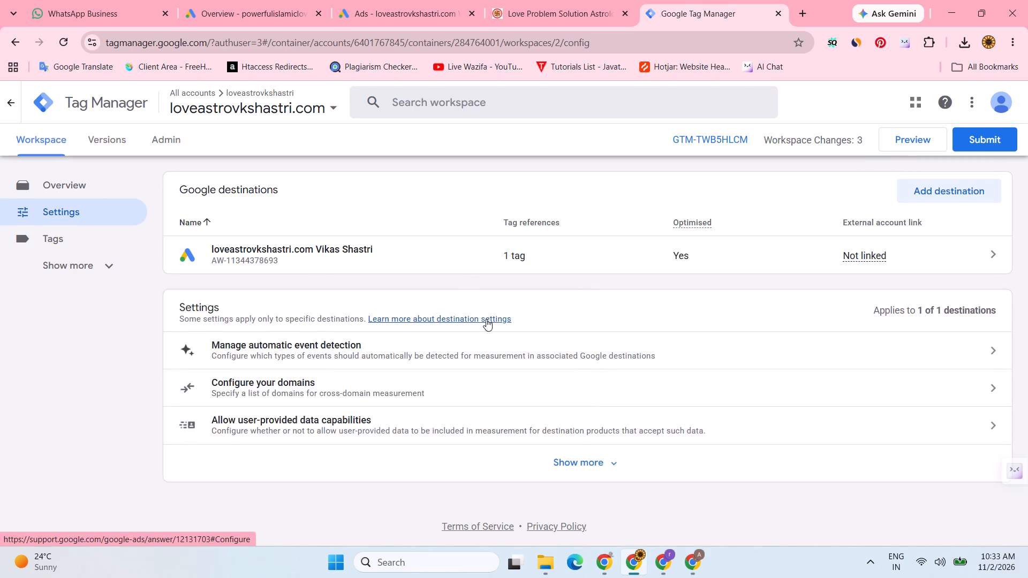
Examine the loveastrovkshastri.com destination's details and its external account links.
left_click(984, 140)
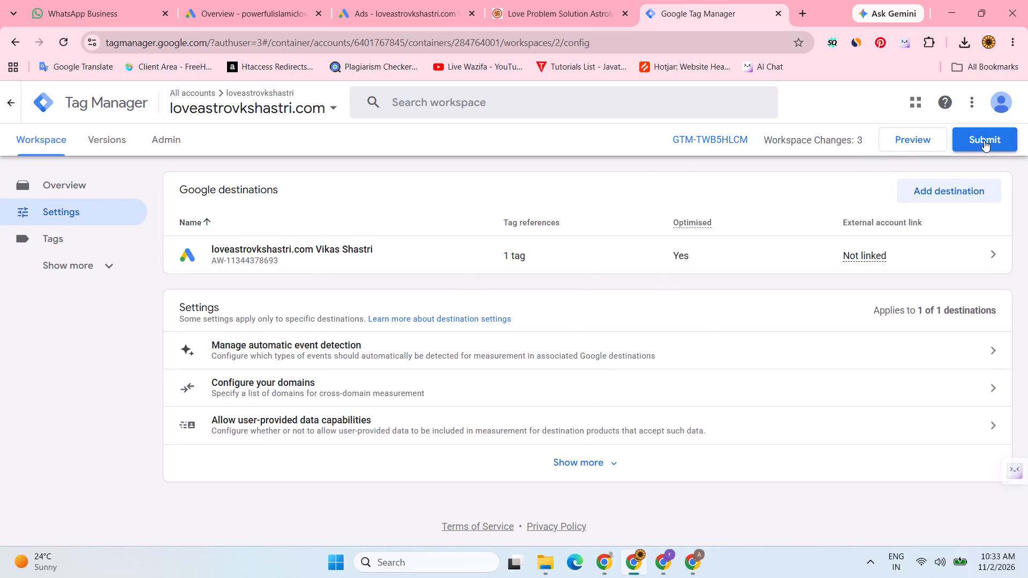
left_click(210, 98)
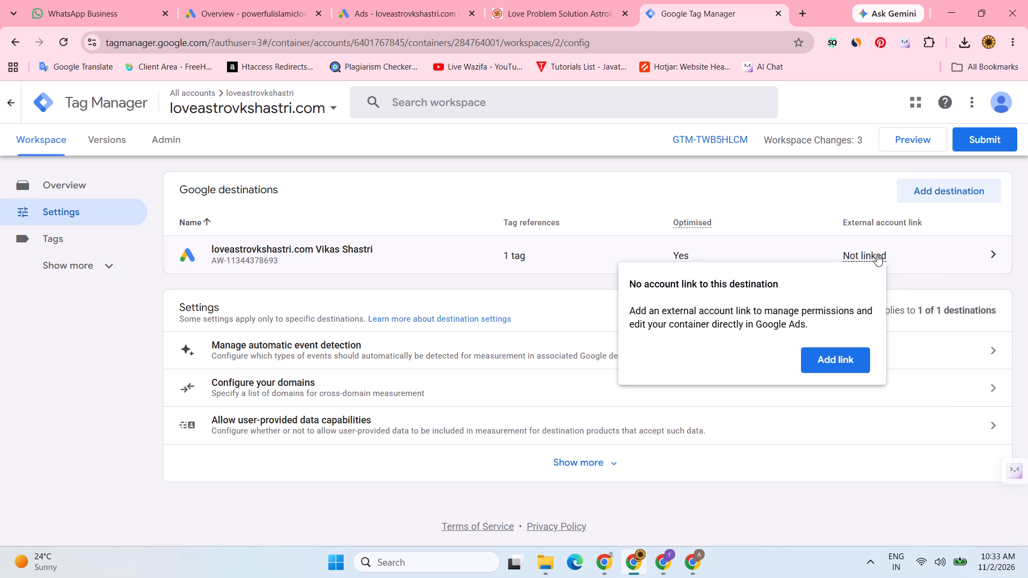
left_click(879, 254)
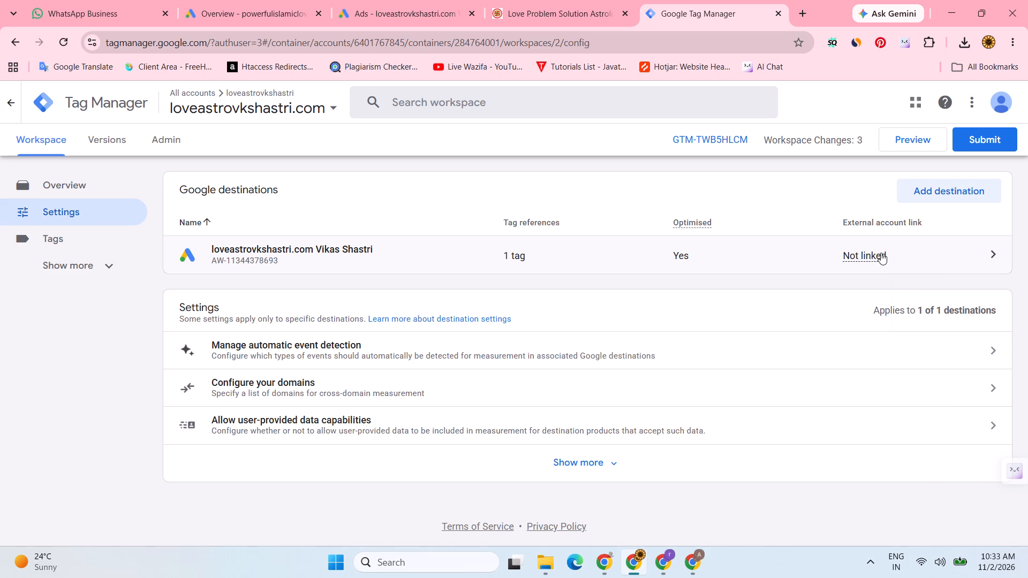
left_click(986, 252)
scroll(459, 306, "down", 2)
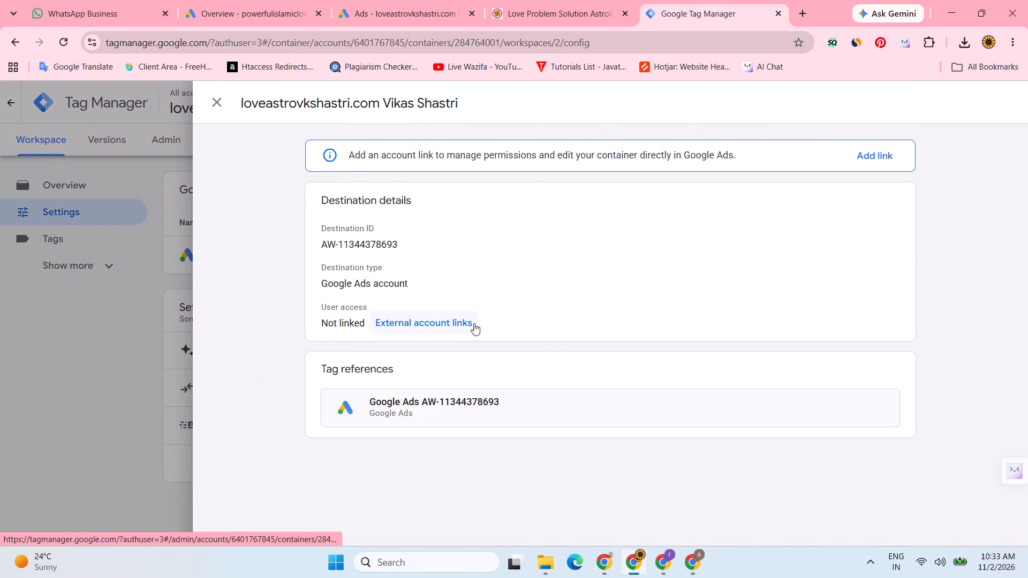
left_click(396, 321)
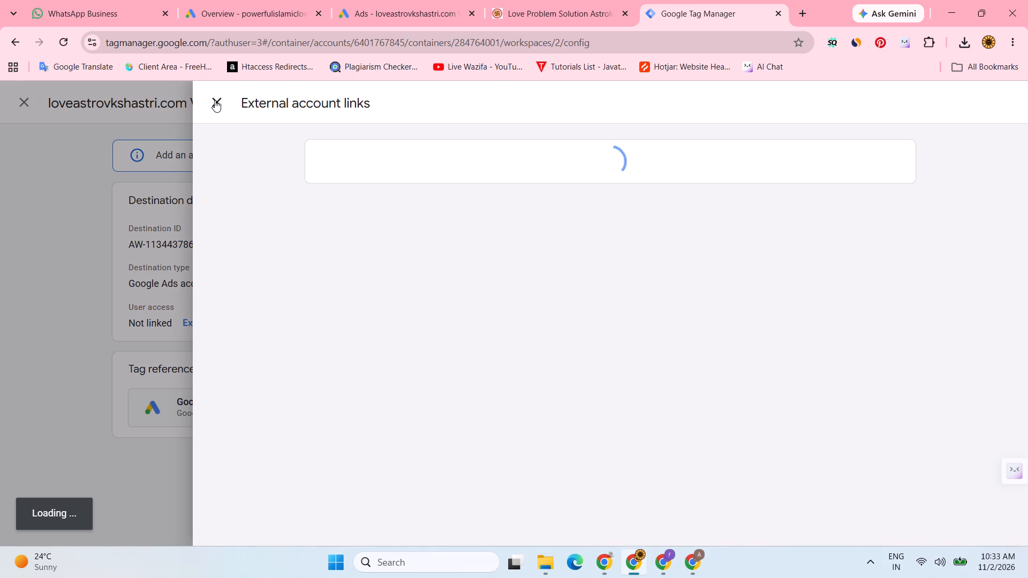
left_click(216, 100)
left_click(217, 98)
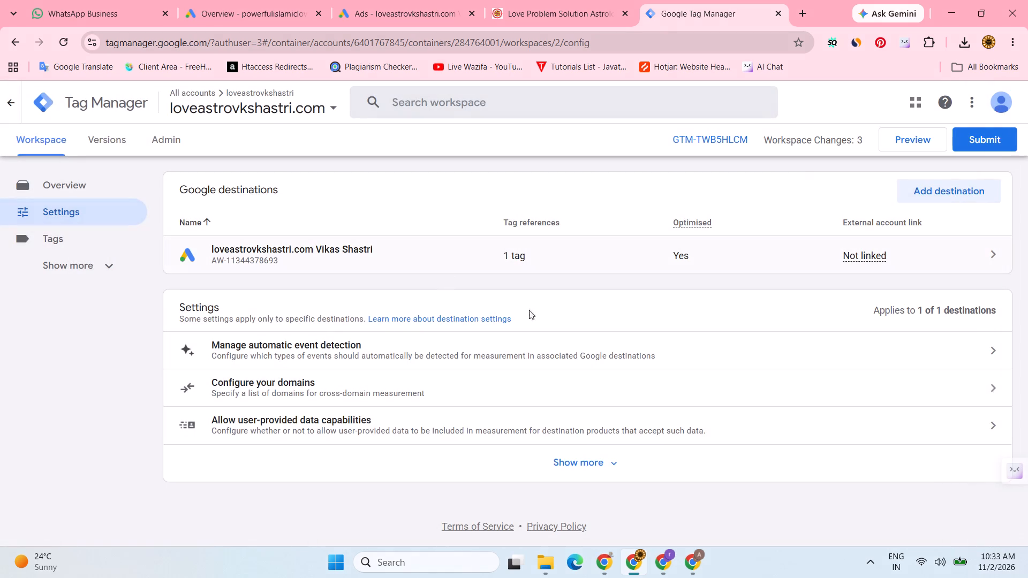
Publish the workspace changes as a new version, keeping the suggested name and description and the recommended read-only account link.
left_click(985, 144)
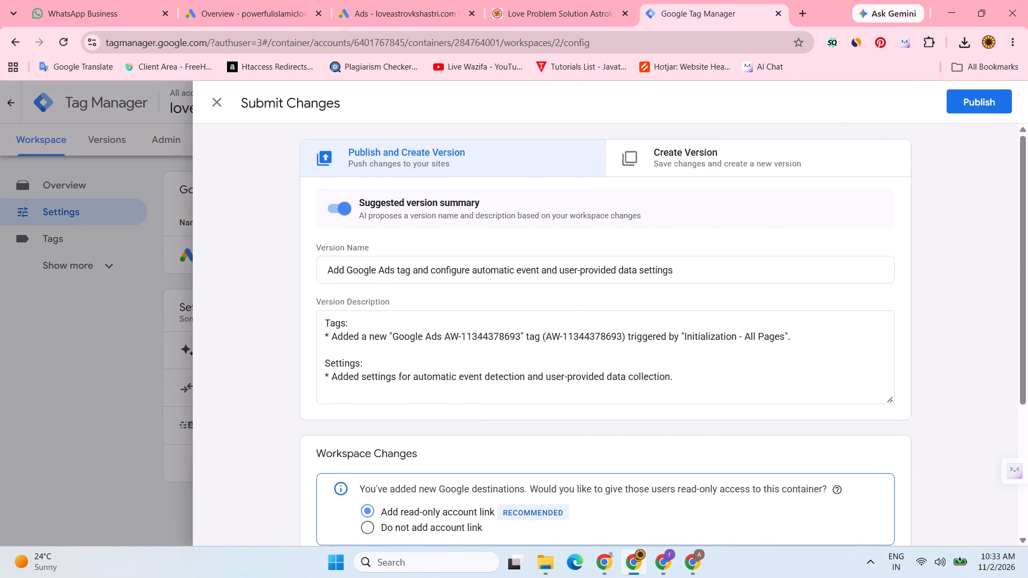
scroll(545, 347, "down", 6)
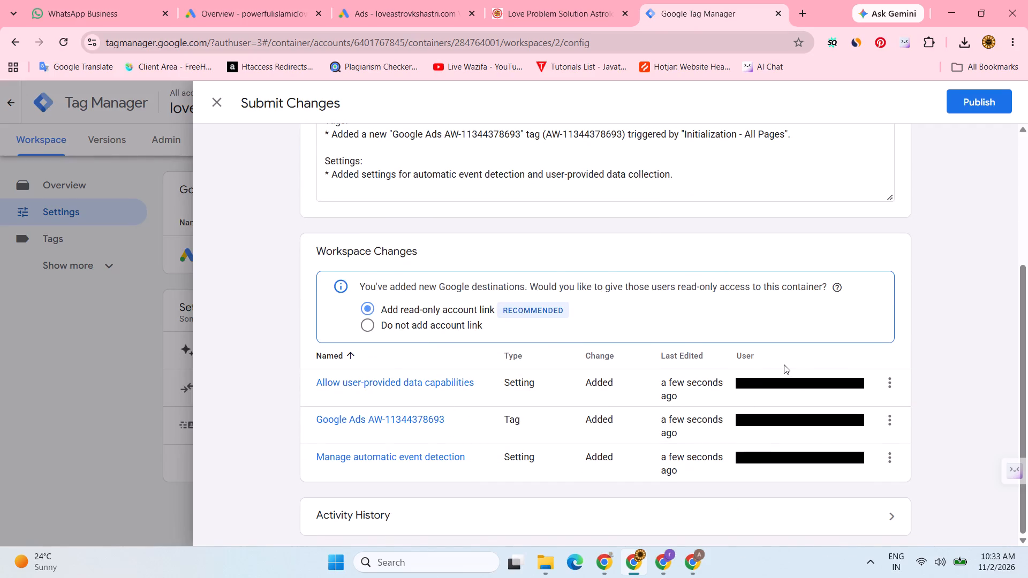
scroll(802, 315, "up", 5)
scroll(802, 315, "down", 2)
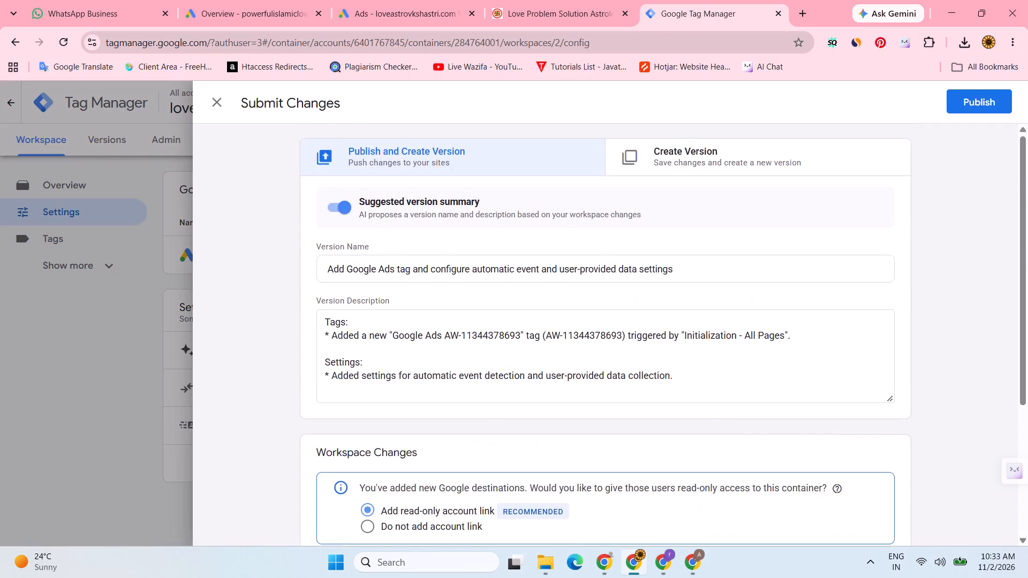
scroll(802, 315, "down", 4)
scroll(800, 312, "up", 7)
left_click(727, 161)
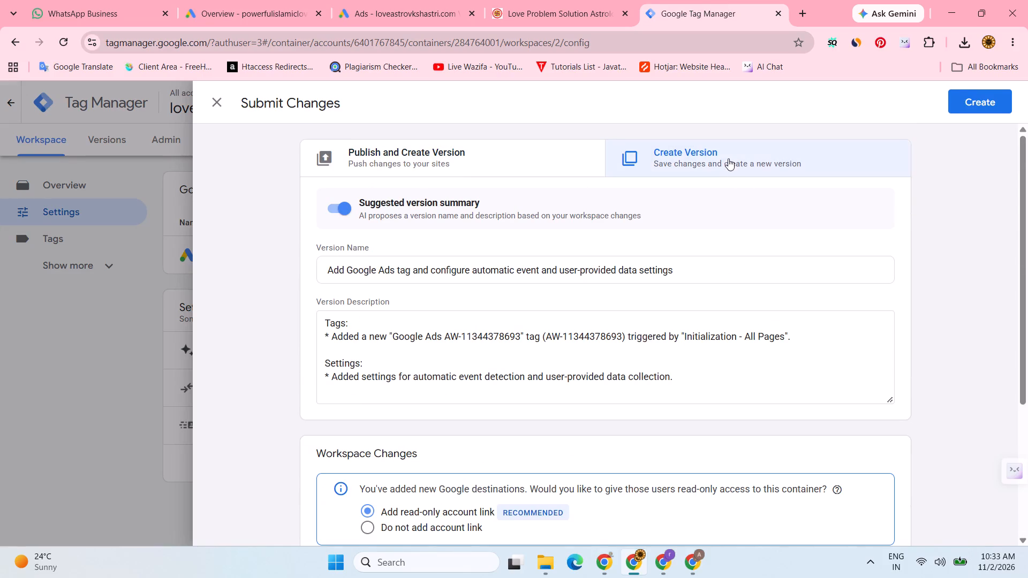
left_click(465, 161)
left_click(992, 103)
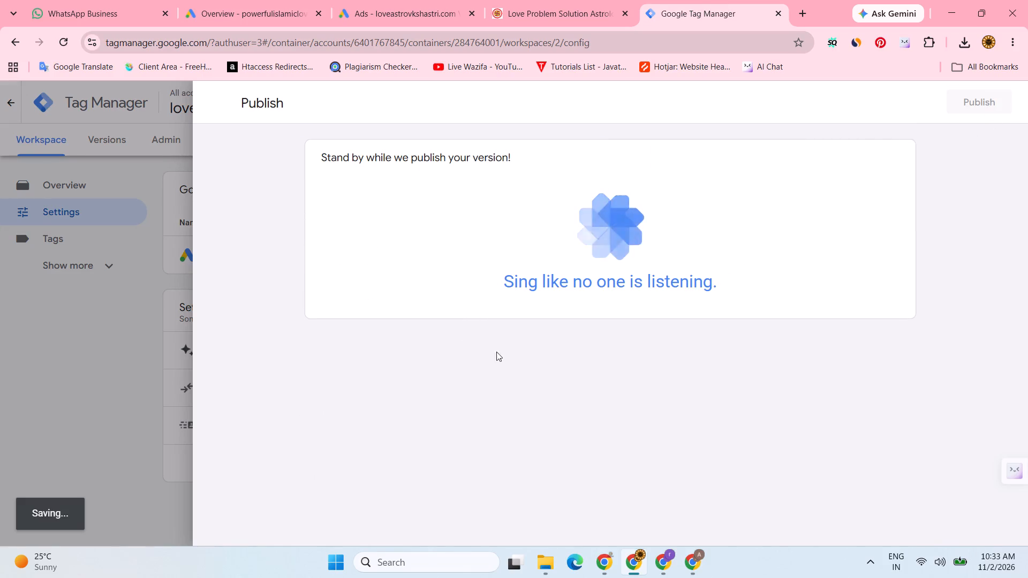
Switch to the other browser window and examine ChatGPT's instructions for the Tag Manager snippets, Google Ads conversion actions and tags.
left_click(602, 562)
left_click(694, 0)
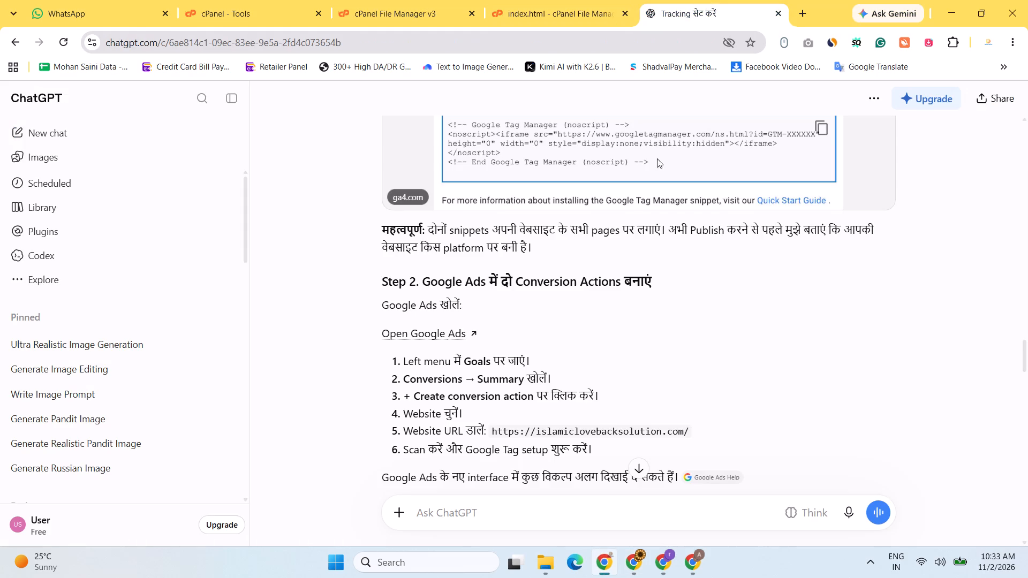
scroll(591, 260, "up", 3)
left_click(482, 510)
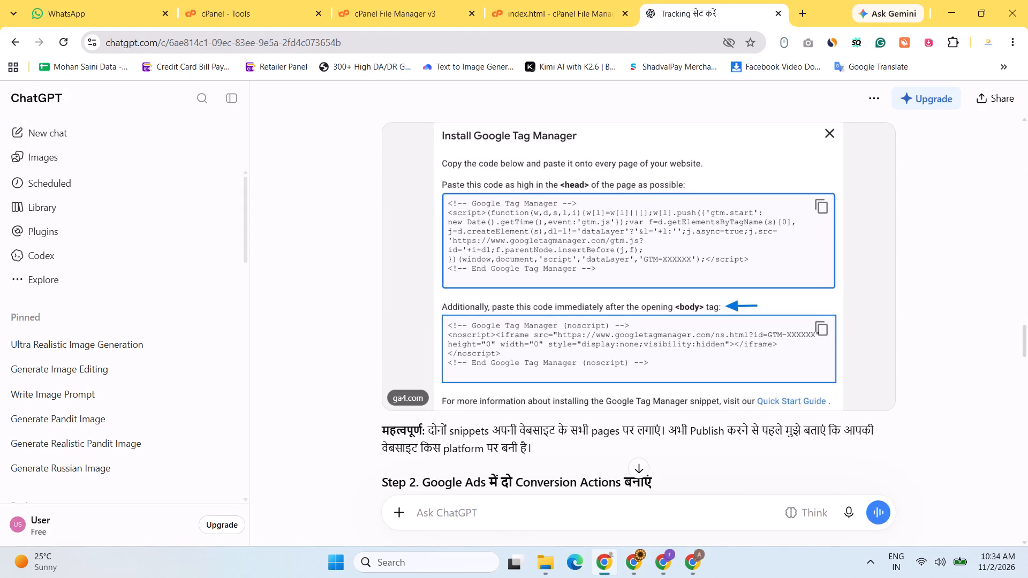
scroll(581, 454, "down", 7)
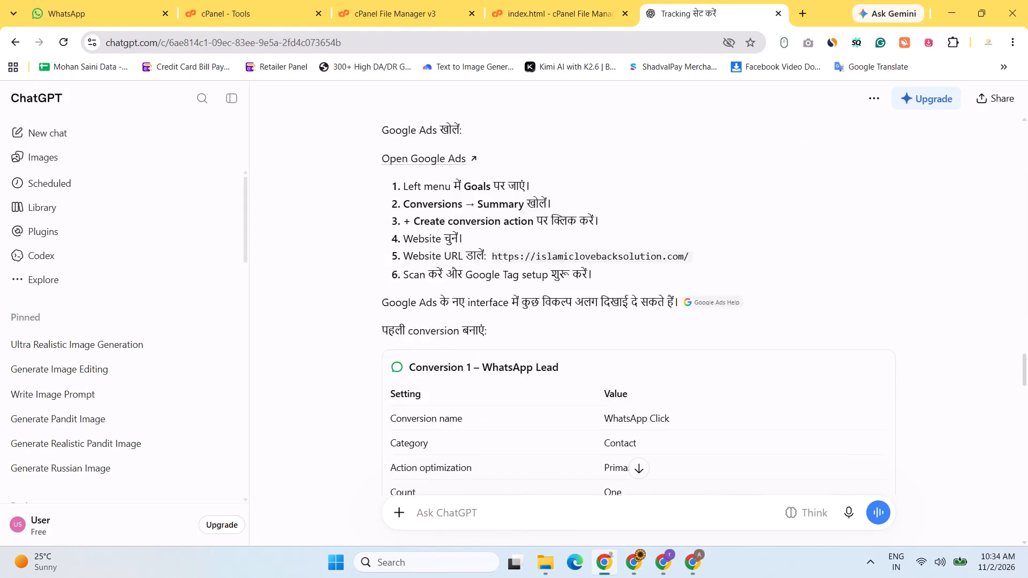
scroll(601, 431, "down", 9)
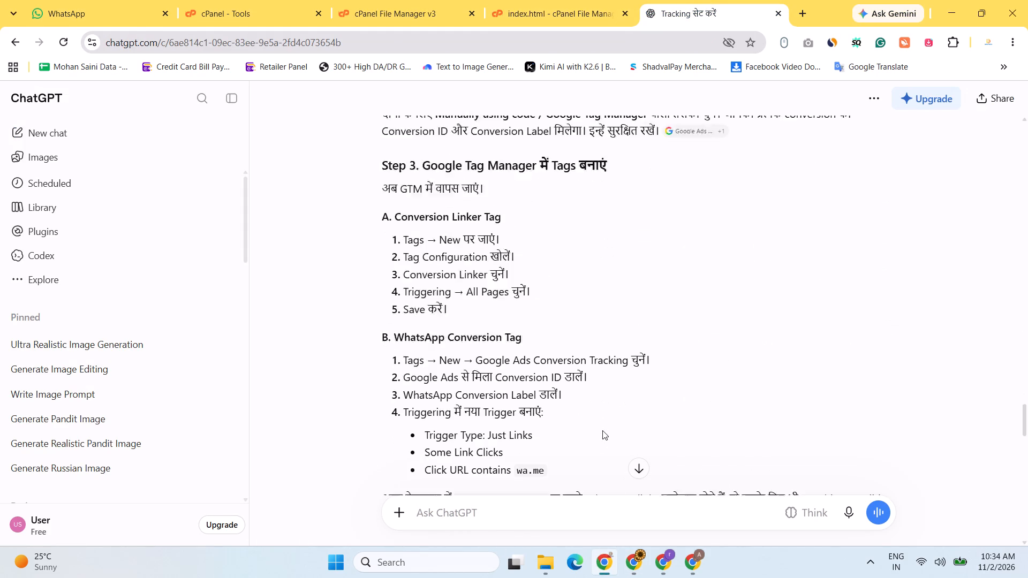
scroll(602, 430, "up", 12)
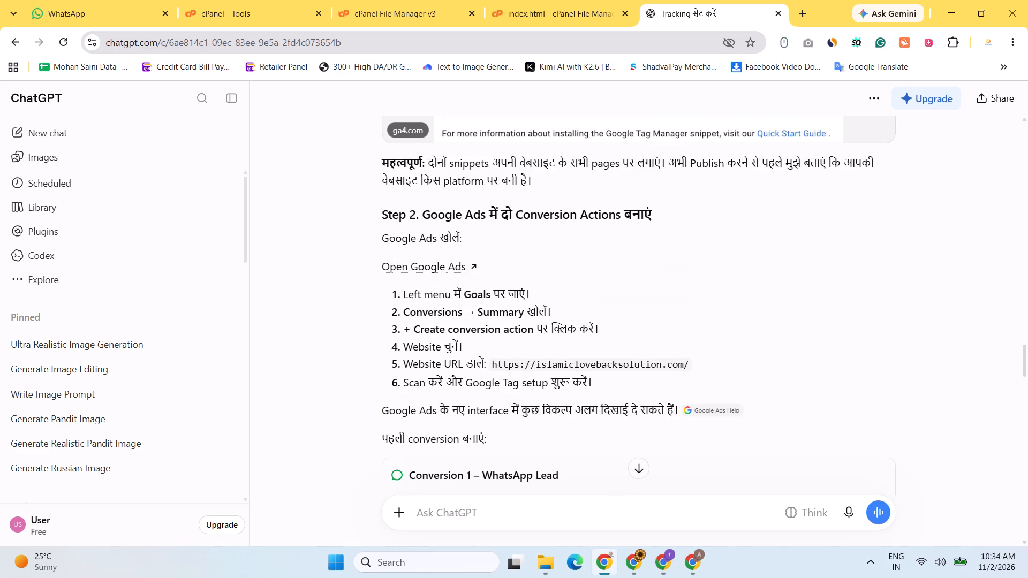
scroll(599, 402, "up", 2)
scroll(413, 376, "down", 2)
Return to Tag Manager and examine the published version's summary, changes, tags, settings and variables, along with the Empty Container version.
left_click(639, 564)
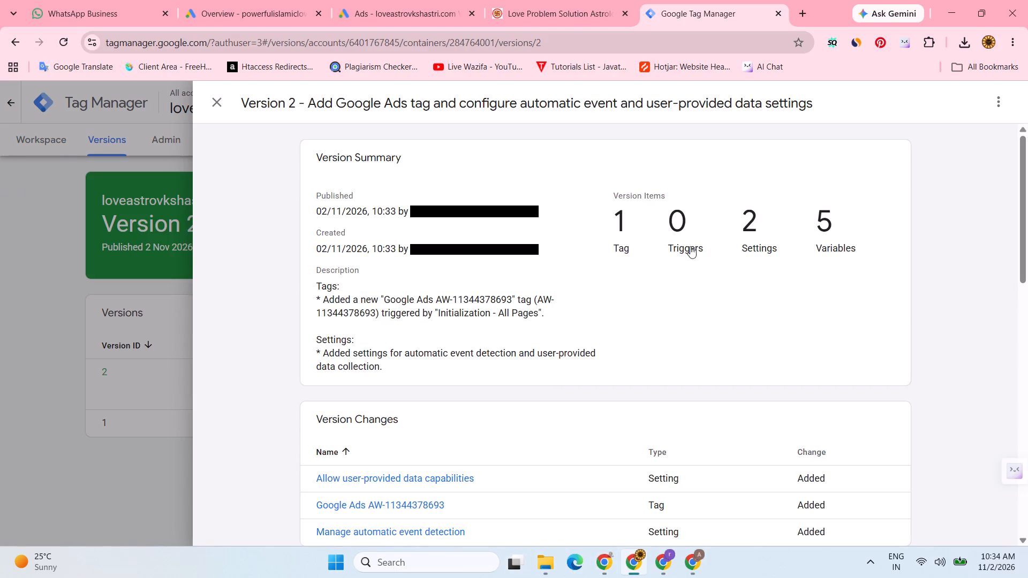
scroll(806, 253, "down", 5)
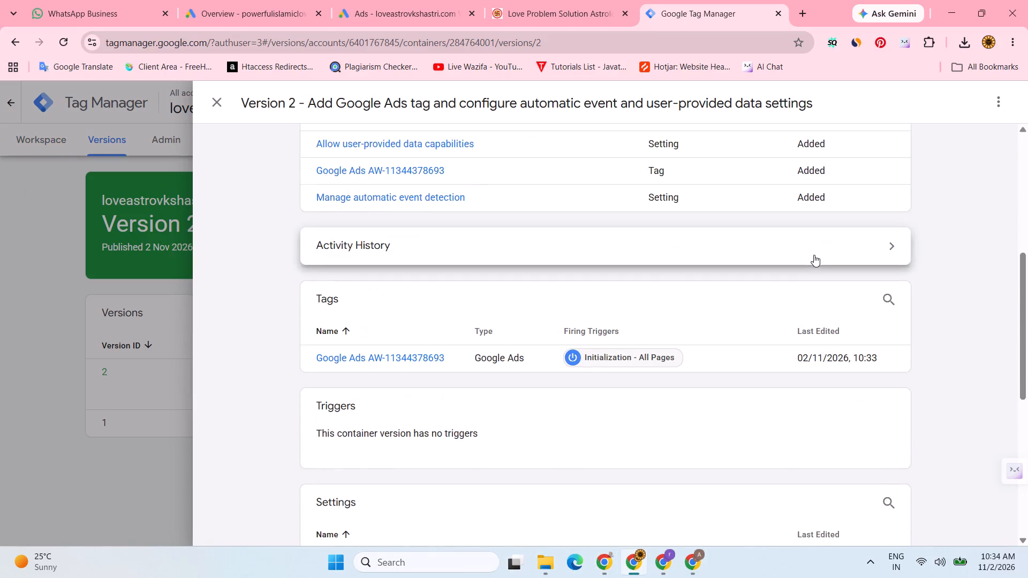
scroll(814, 256, "down", 10)
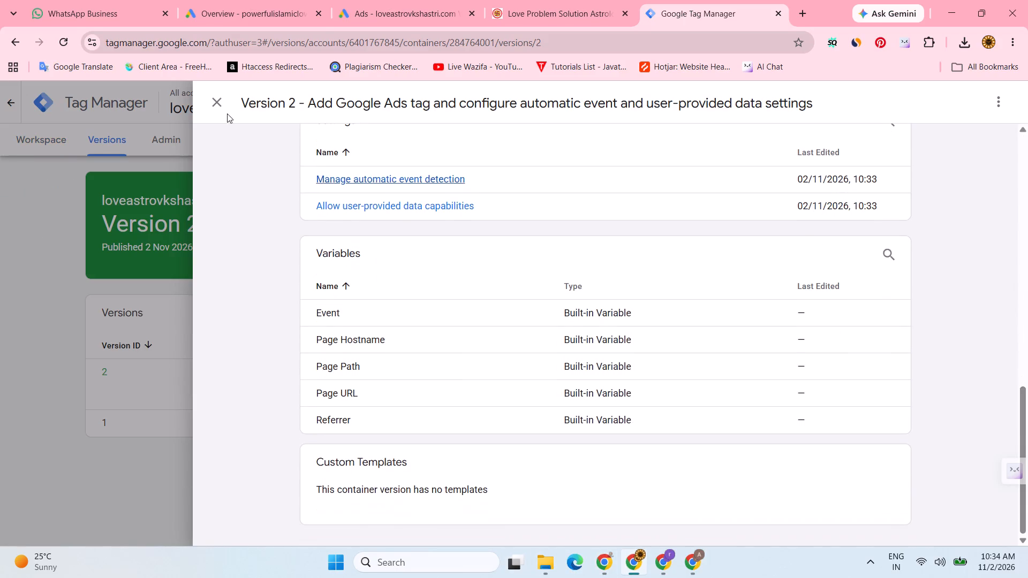
left_click(223, 101)
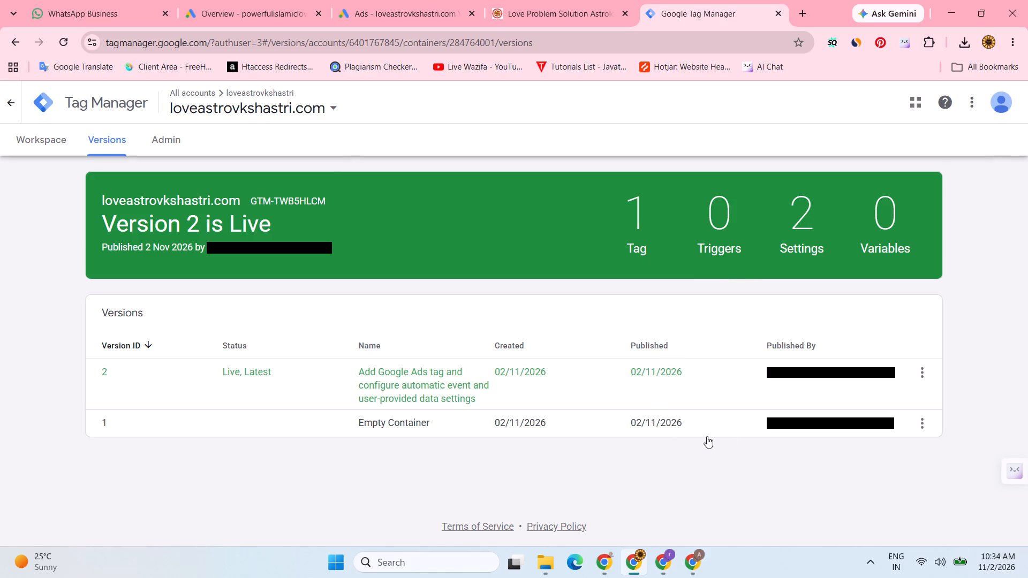
left_click(391, 422)
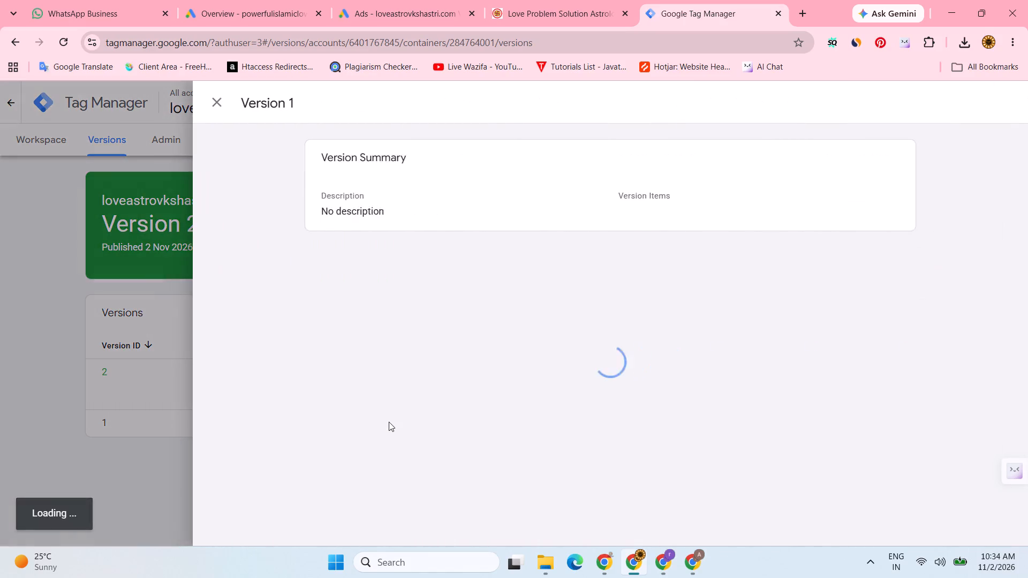
left_click(218, 94)
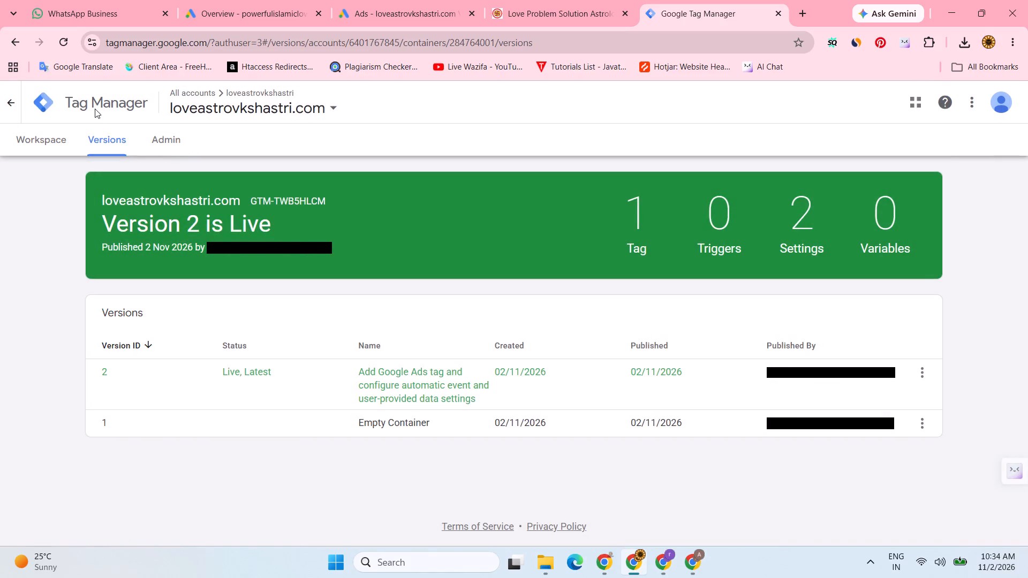
Open the loveastrovkshastri.com container's workspace.
left_click(28, 138)
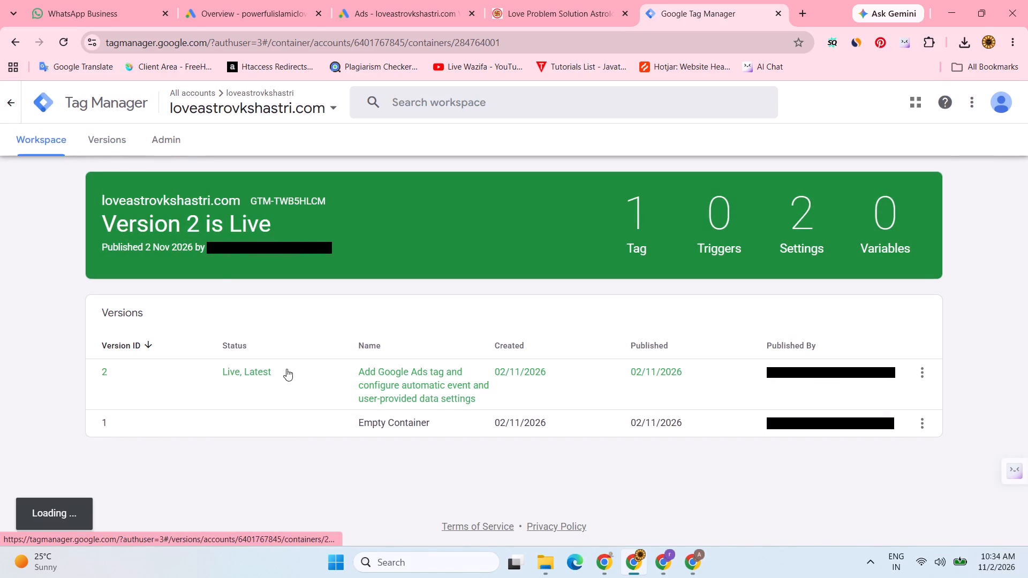
Switch to Google Ads and open the All conversions list under the account's goals.
left_click(533, 0)
left_click(407, 0)
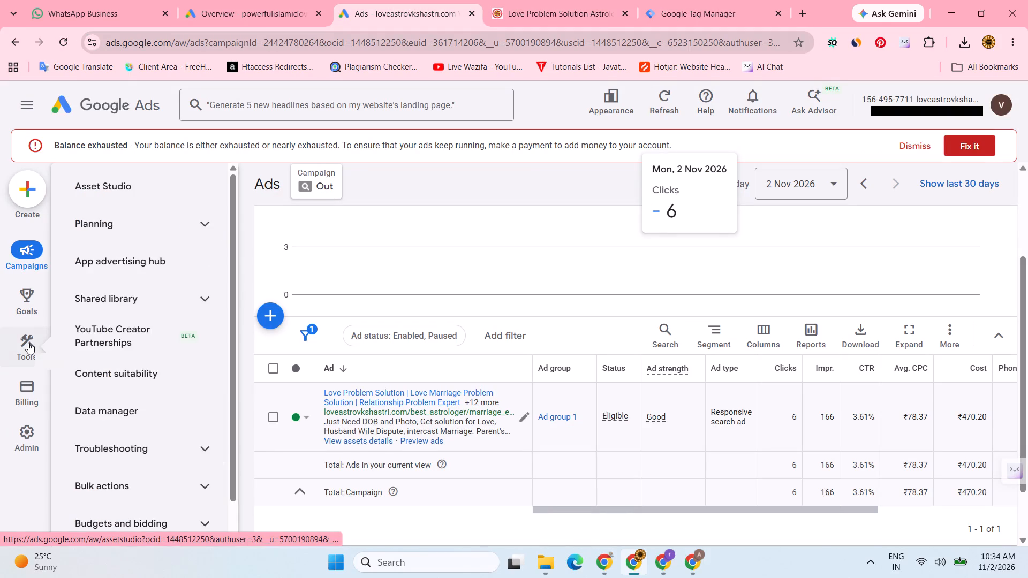
left_click(155, 225)
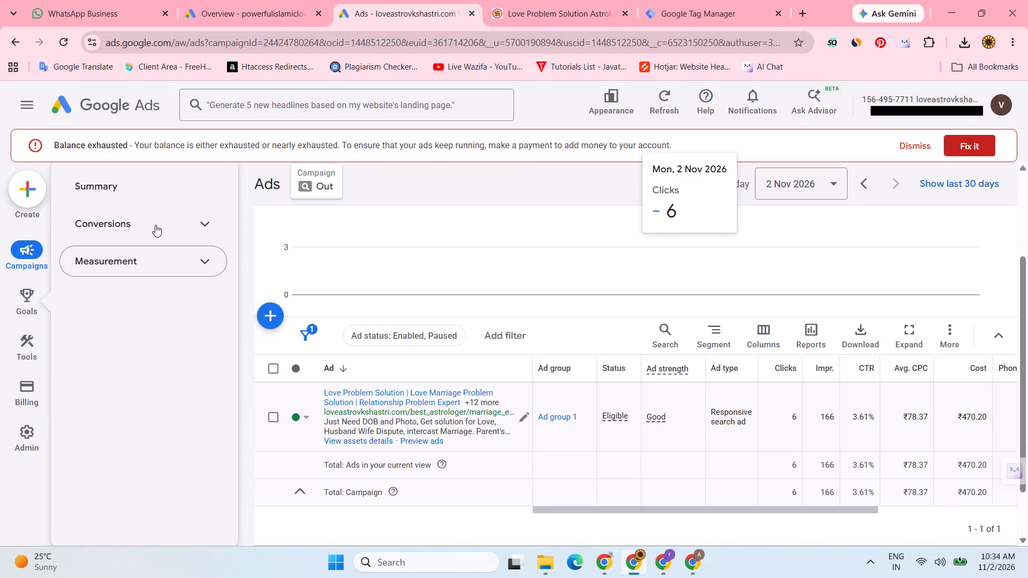
left_click(115, 264)
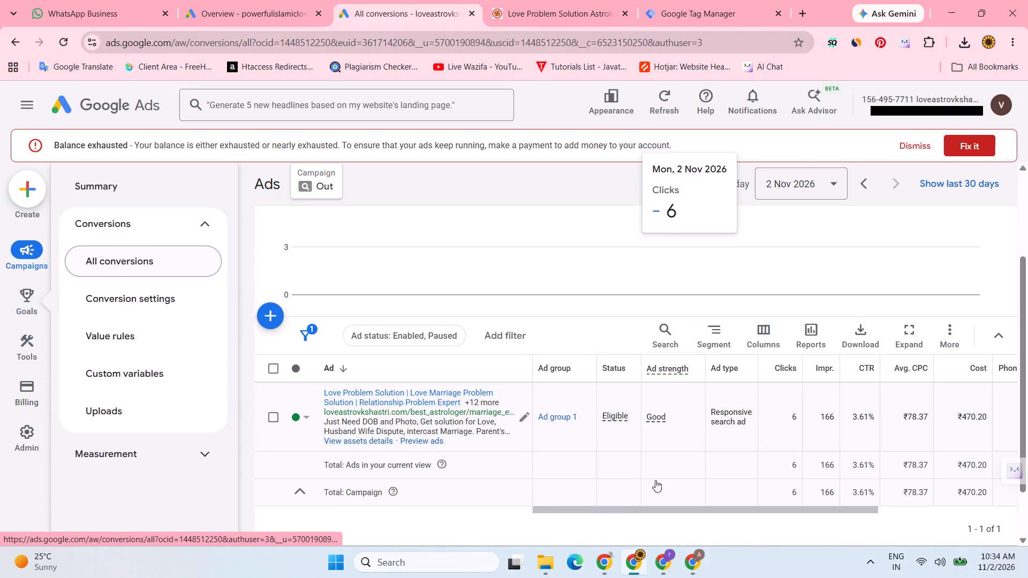
Compare ChatGPT's Step 2 instructions for creating conversion actions with the Google Ads conversions page.
left_click(607, 562)
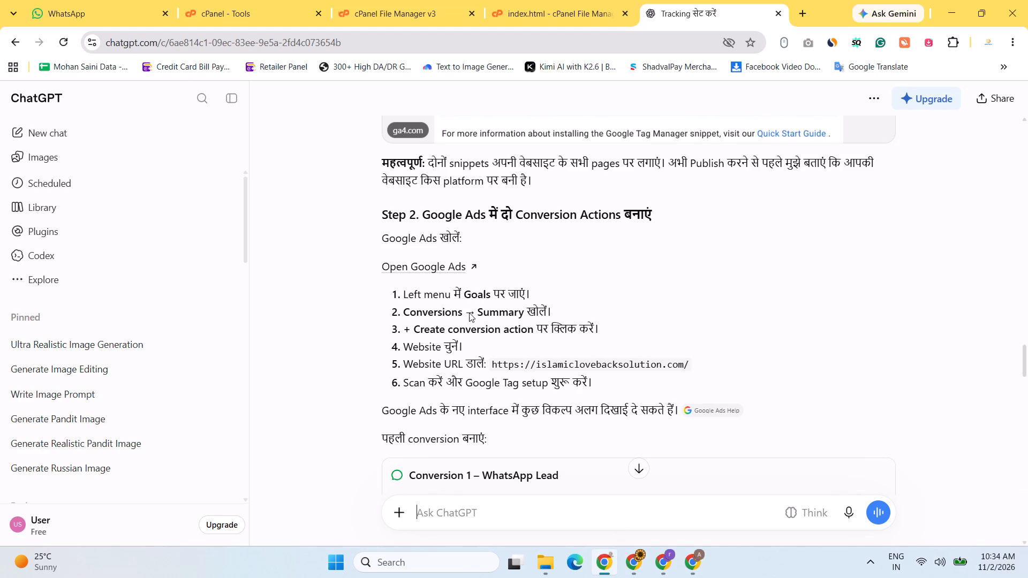
left_click_drag(425, 330, 529, 330)
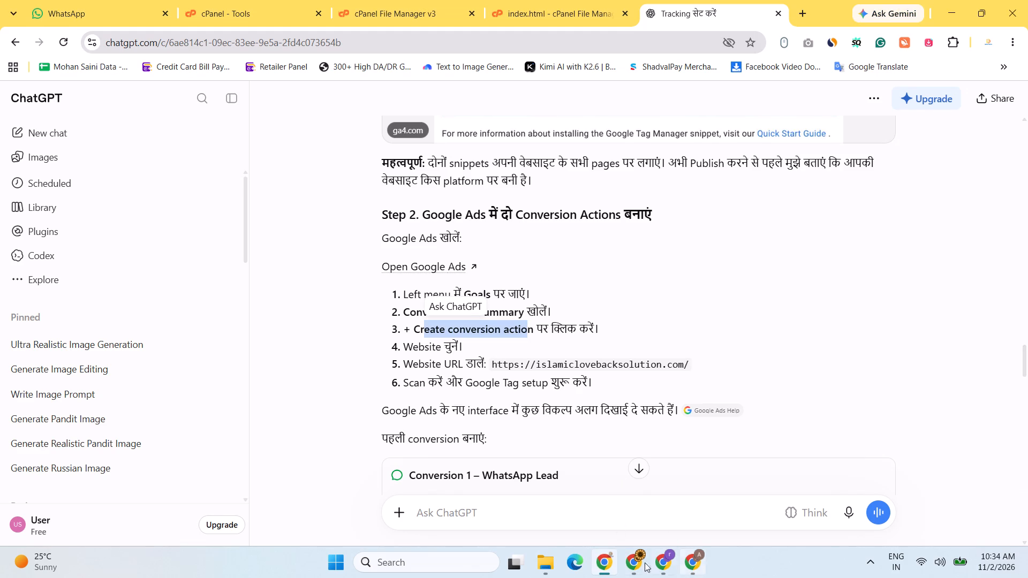
left_click(625, 565)
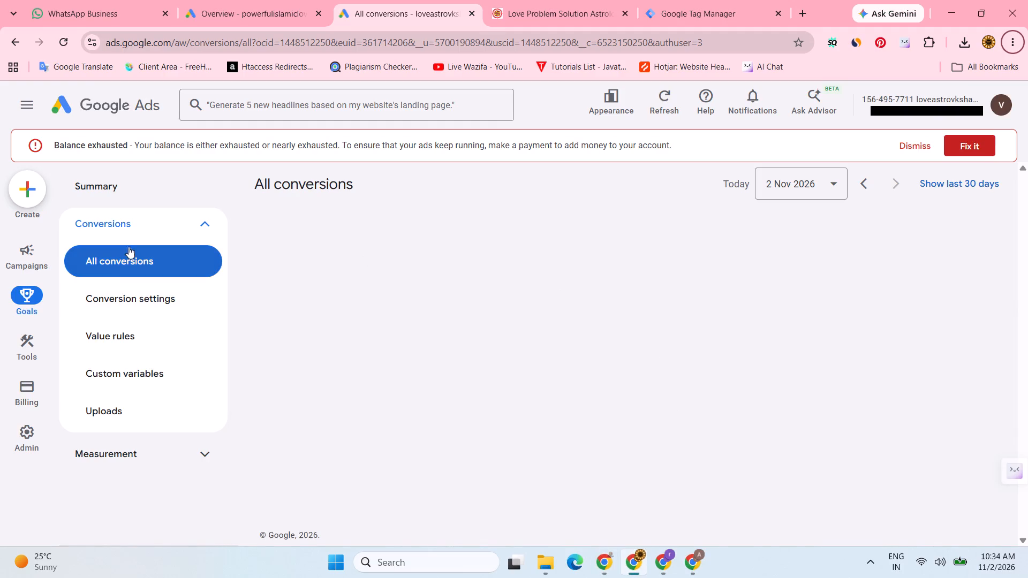
left_click(609, 569)
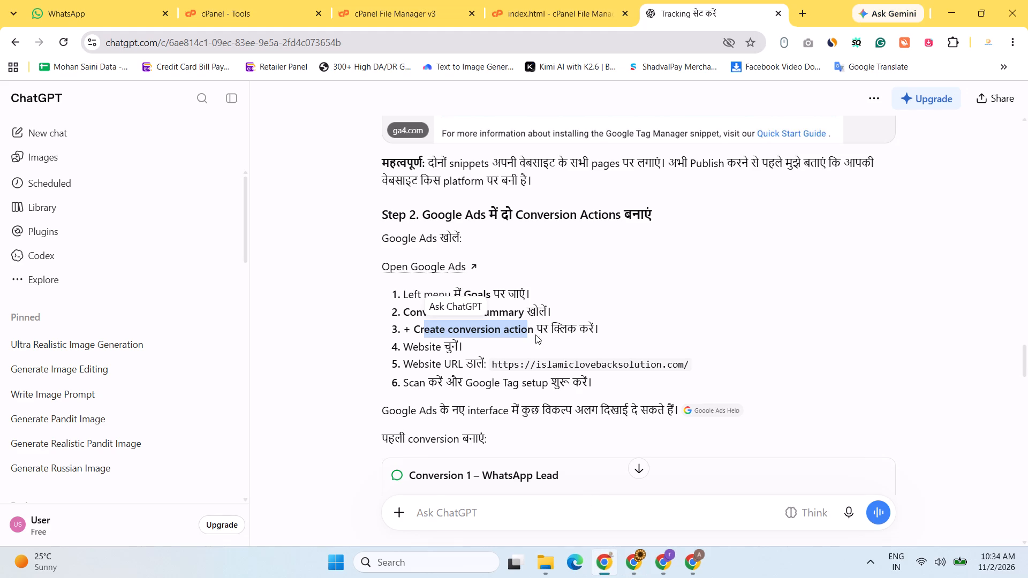
left_click(601, 335)
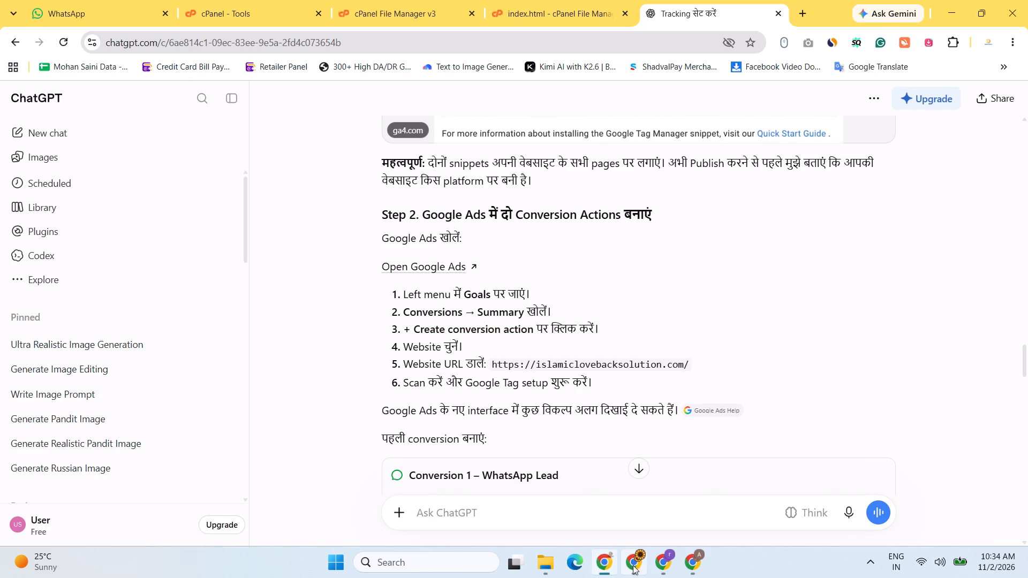
left_click(633, 565)
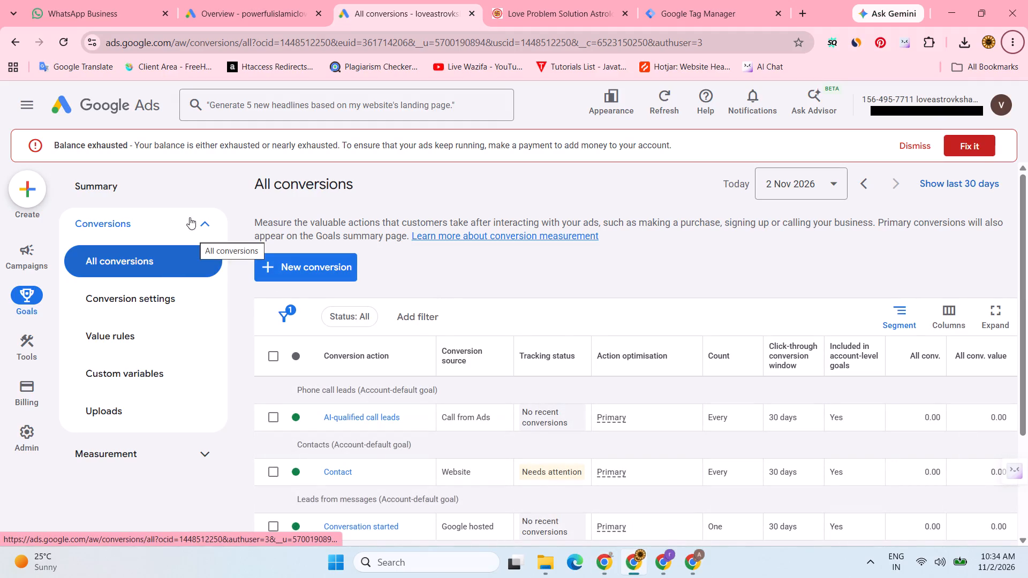
left_click(162, 222)
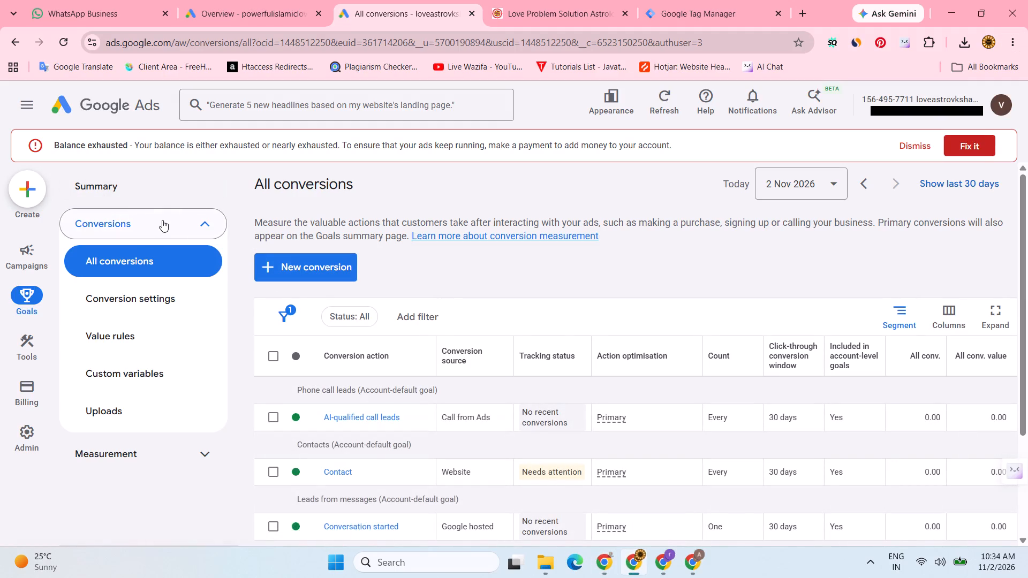
left_click(606, 567)
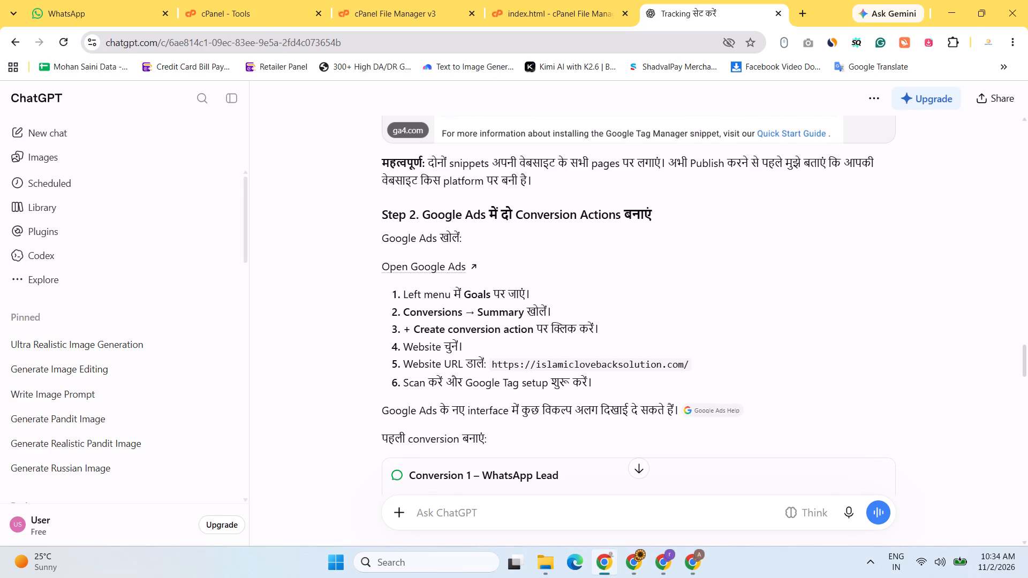
left_click(639, 559)
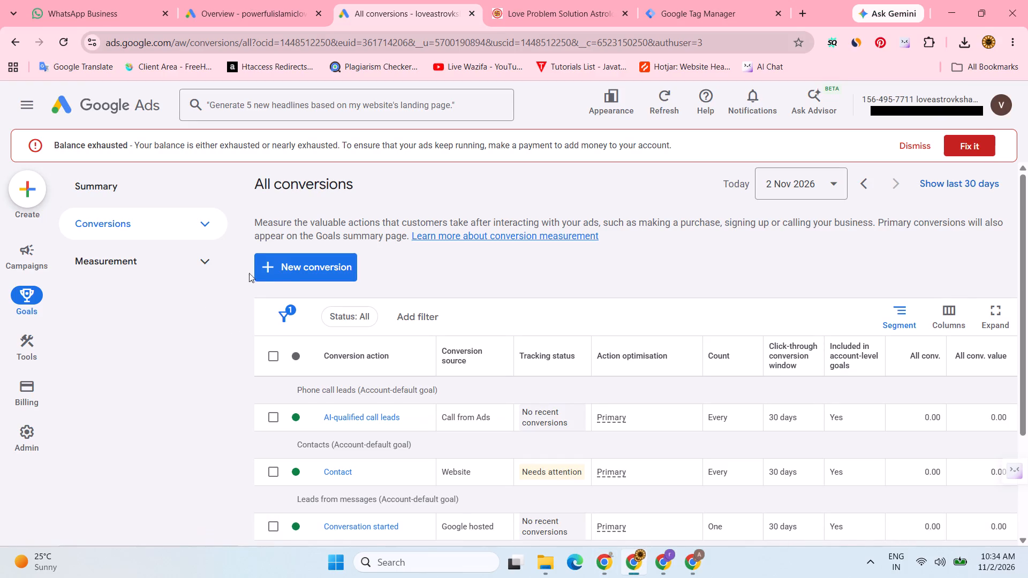
Remove the Page view conversion action and clear the selection in the All conversions list.
scroll(318, 279, "down", 3)
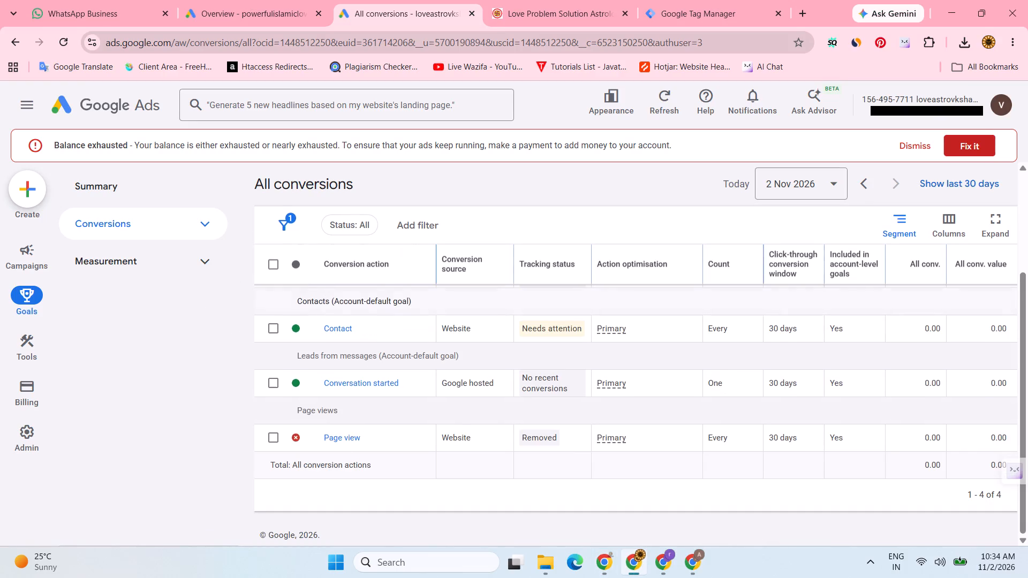
left_click(304, 433)
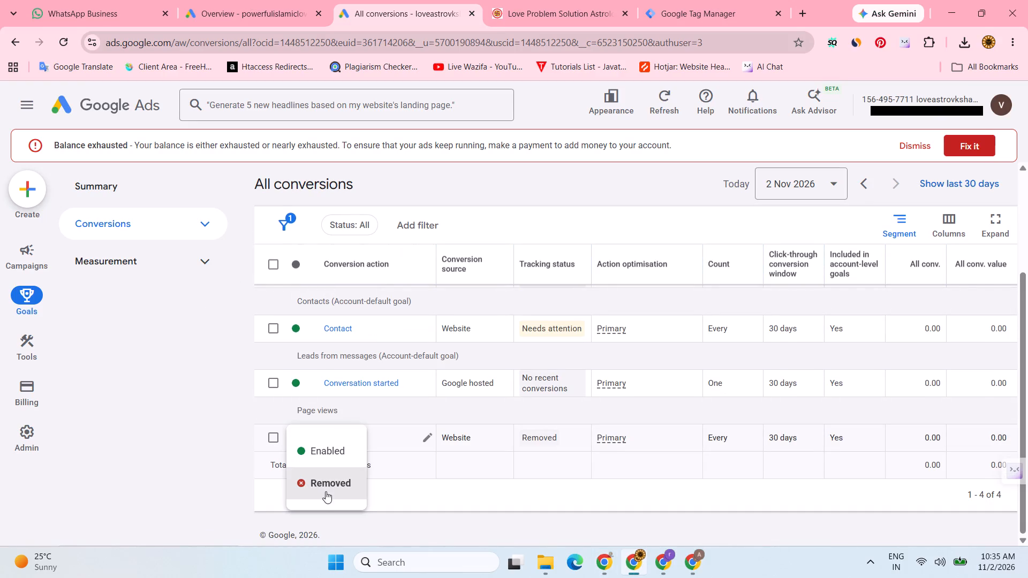
left_click(327, 485)
left_click(266, 438)
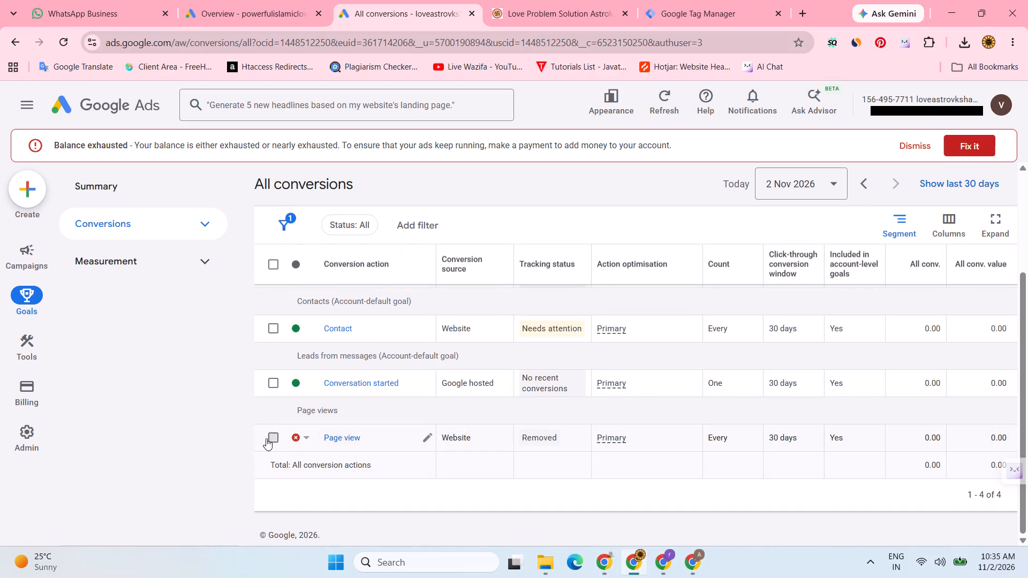
left_click(346, 229)
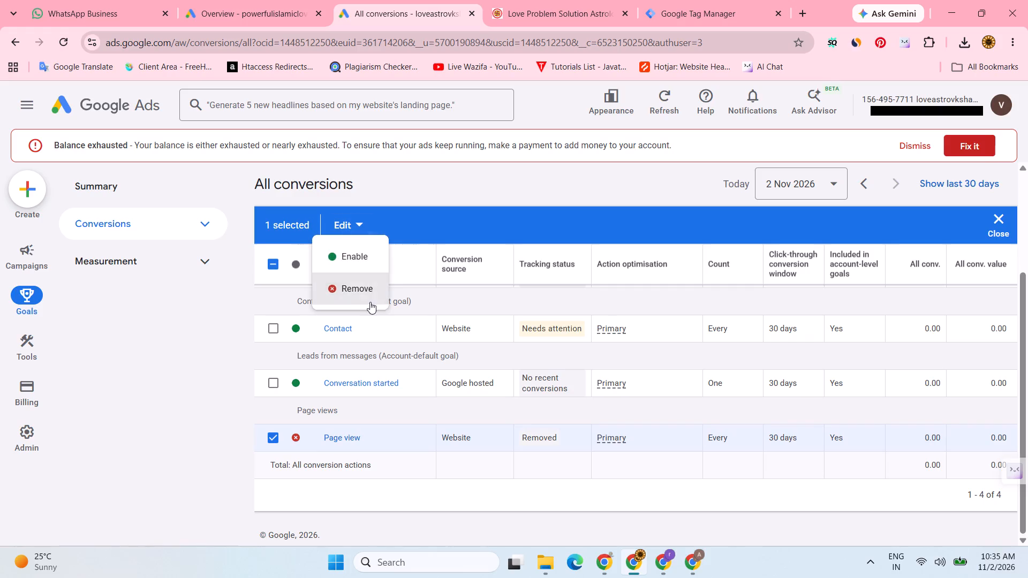
left_click(365, 290)
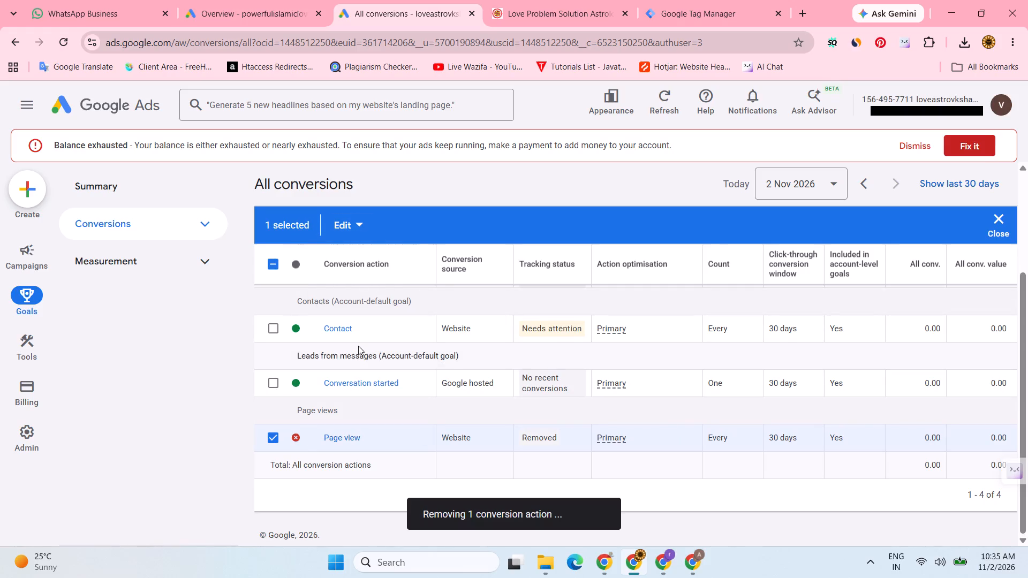
left_click(187, 219)
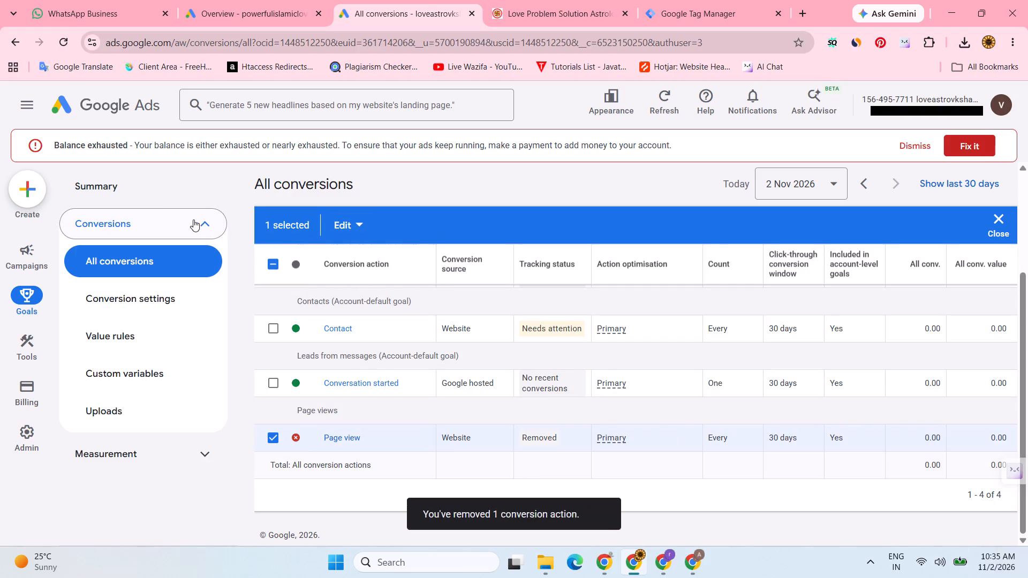
left_click(193, 219)
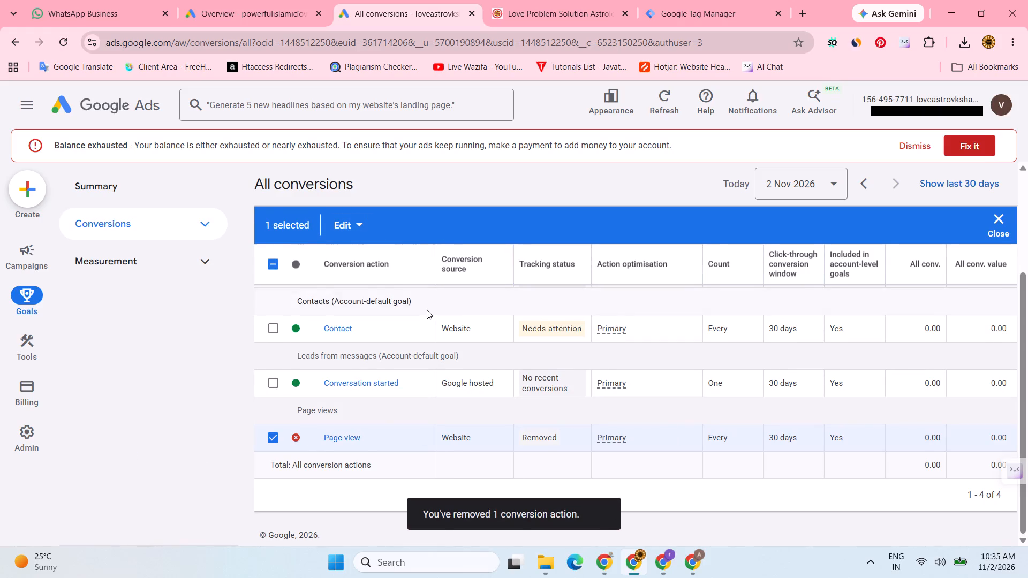
scroll(427, 310, "up", 1)
left_click(270, 277)
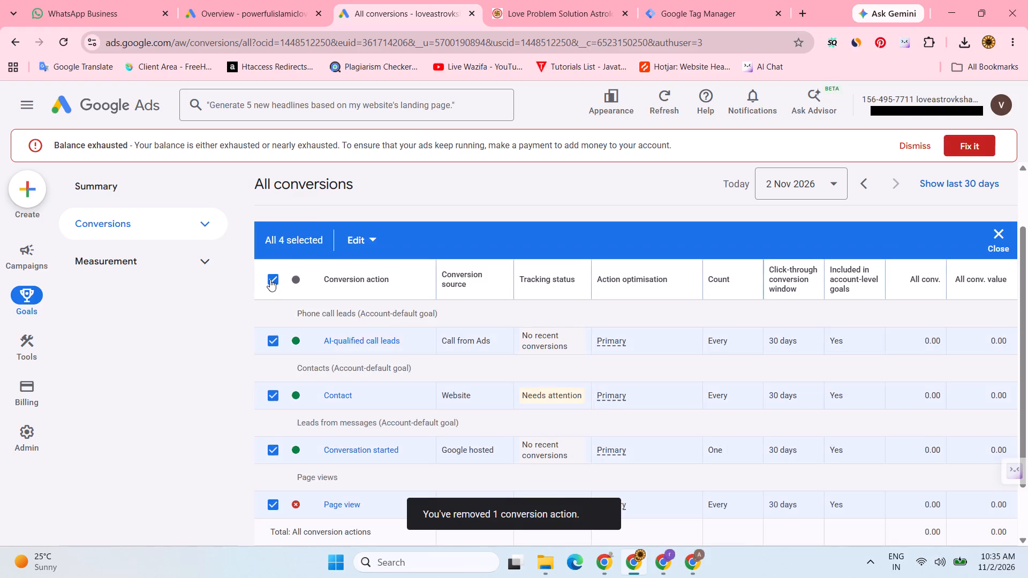
left_click(270, 279)
scroll(463, 227, "up", 7)
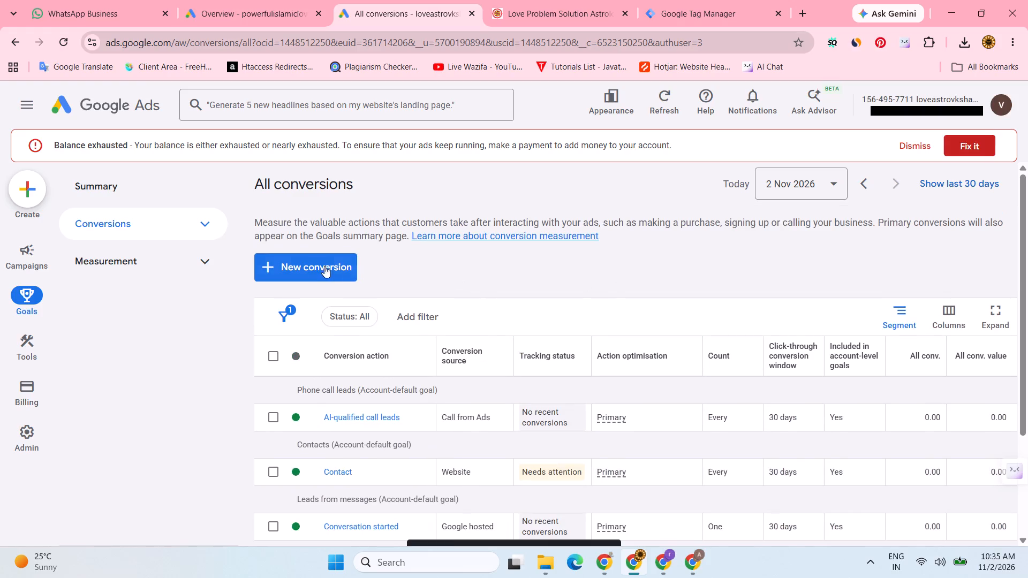
Recheck ChatGPT's "Create conversion action" instruction and start a new conversion in Google Ads.
left_click(604, 564)
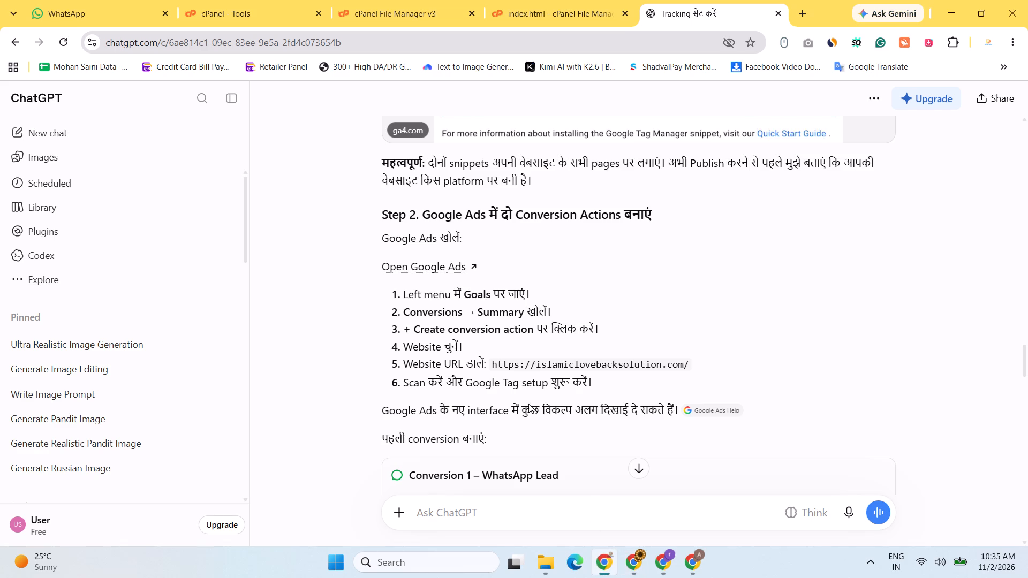
left_click_drag(403, 332, 533, 332)
left_click(582, 334)
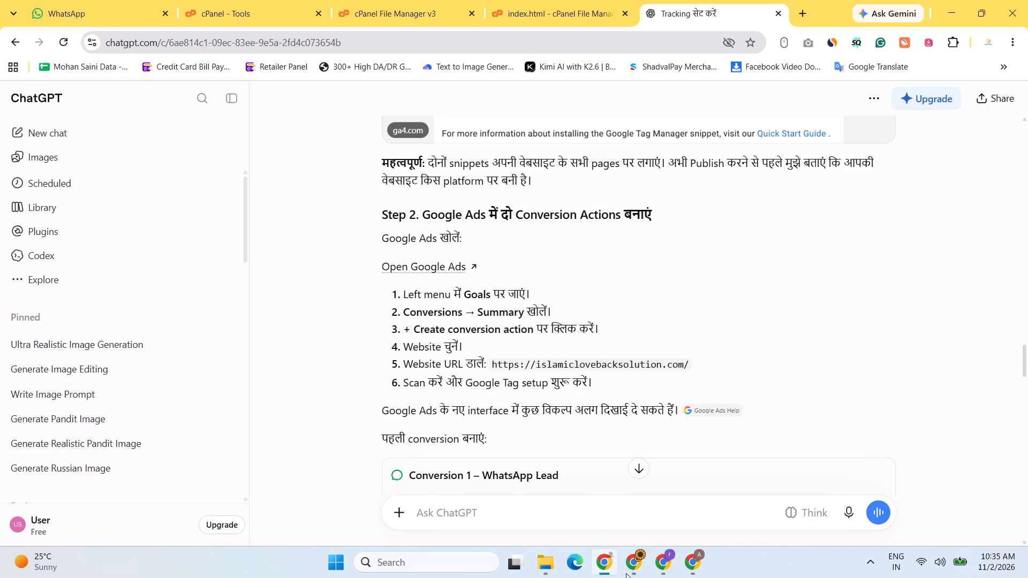
left_click(630, 574)
left_click(178, 255)
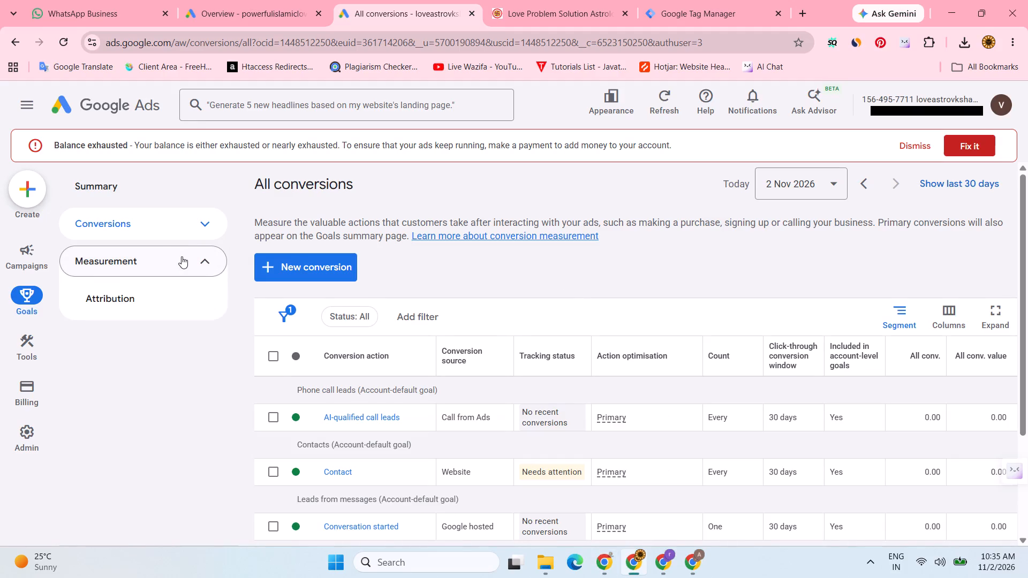
left_click(178, 224)
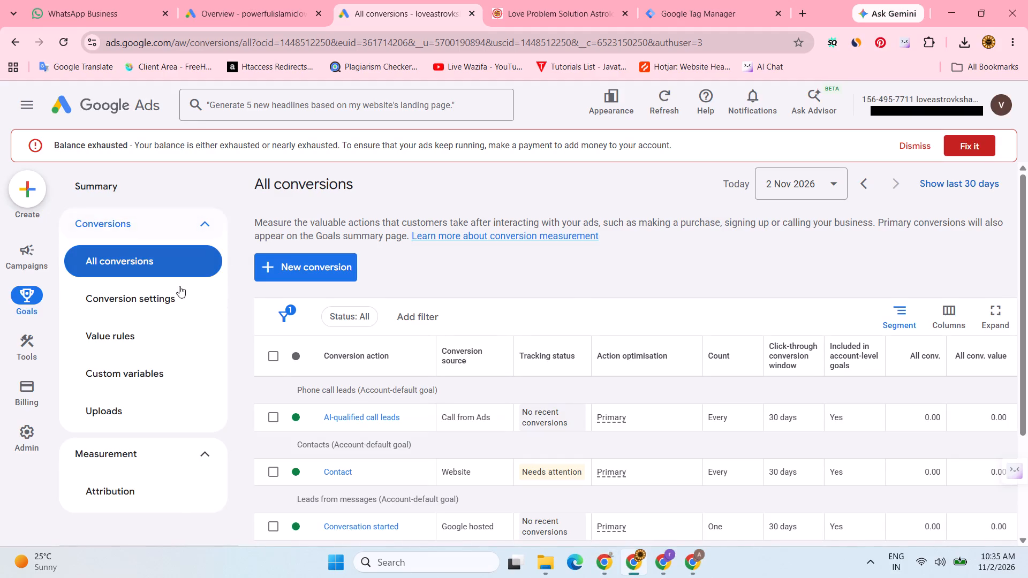
left_click(318, 253)
left_click(318, 267)
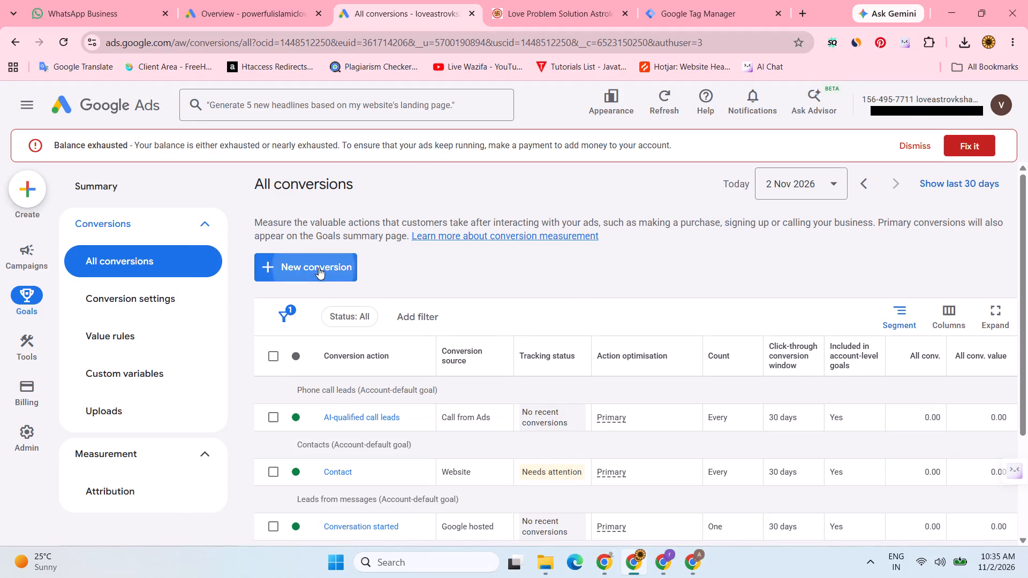
left_click(596, 560)
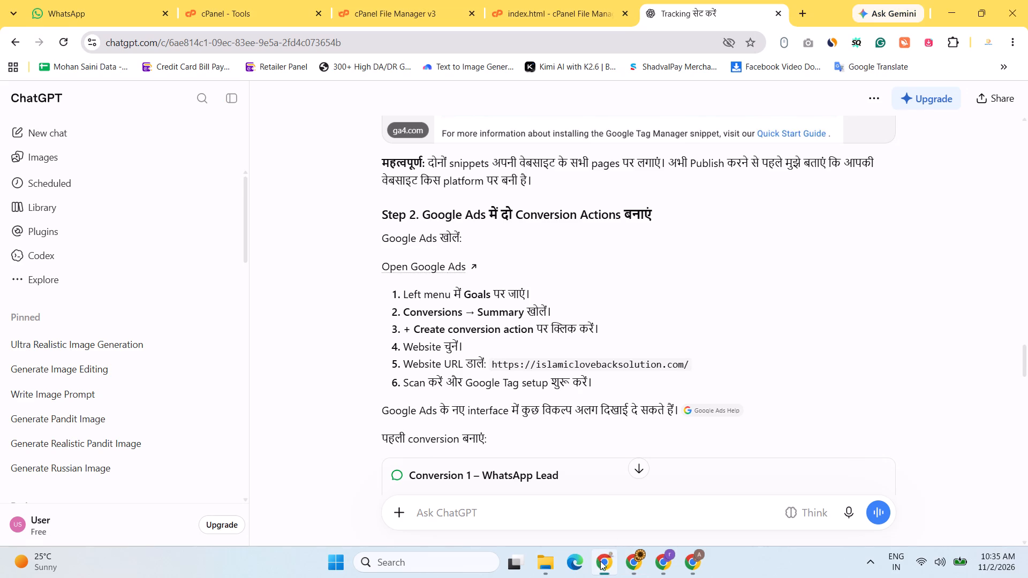
left_click_drag(400, 349, 472, 349)
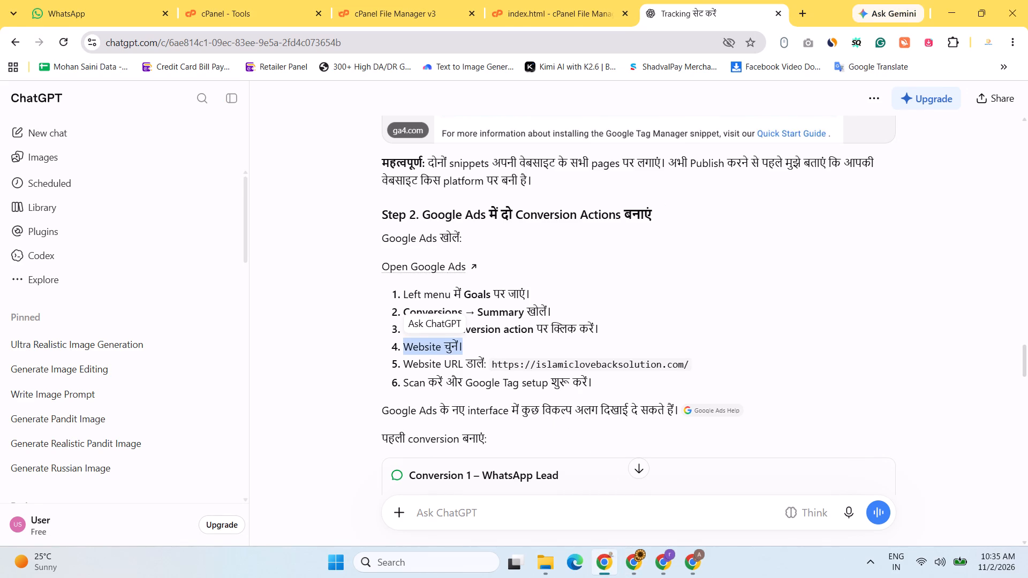
left_click(636, 562)
left_click(574, 12)
triple_click(462, 49)
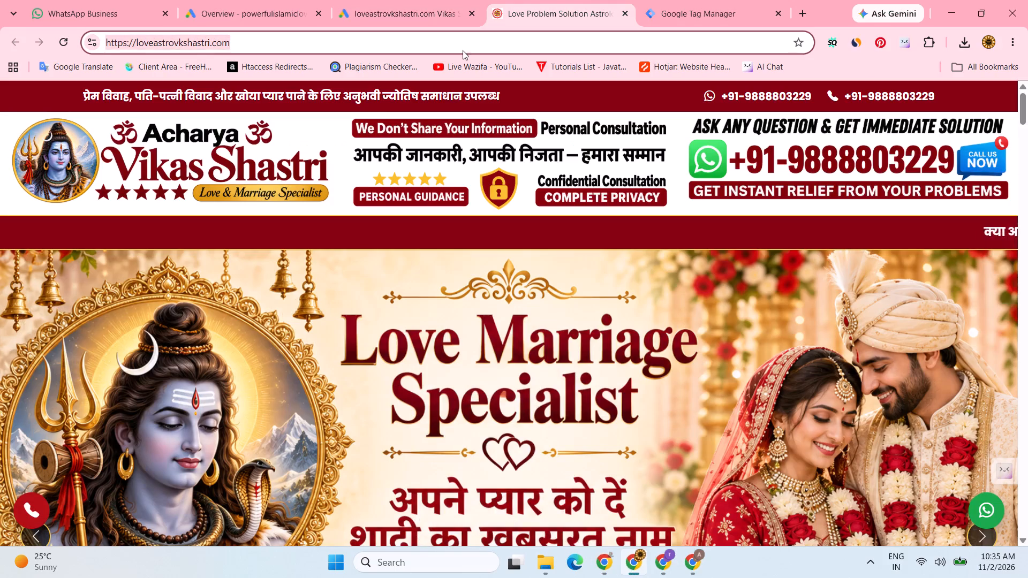
key("ctrl+c")
left_click(417, 0)
scroll(501, 361, "down", 4)
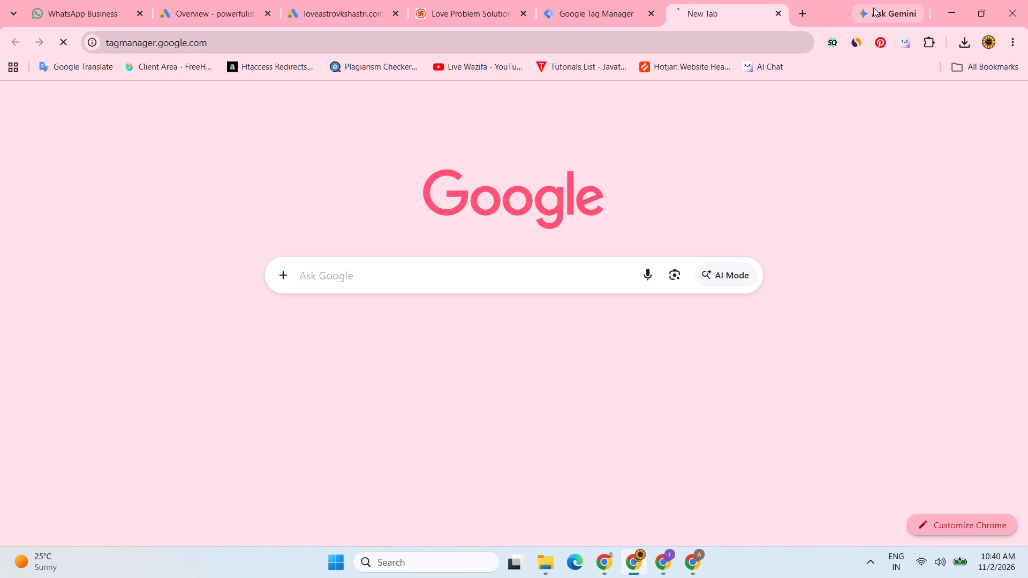
Switch to the loveastrovkshastri.com Google Ads conversion setup and review the Tag Manager instructions with the Click to call conversion labels and IDs.
left_click_drag(402, 0, 382, 0)
left_click(350, 0)
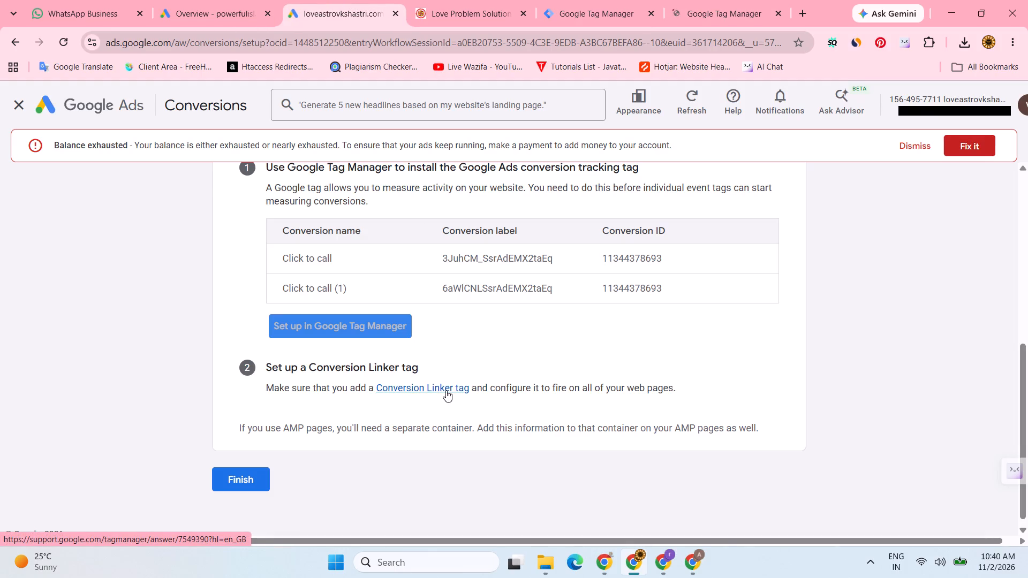
scroll(480, 351, "up", 1)
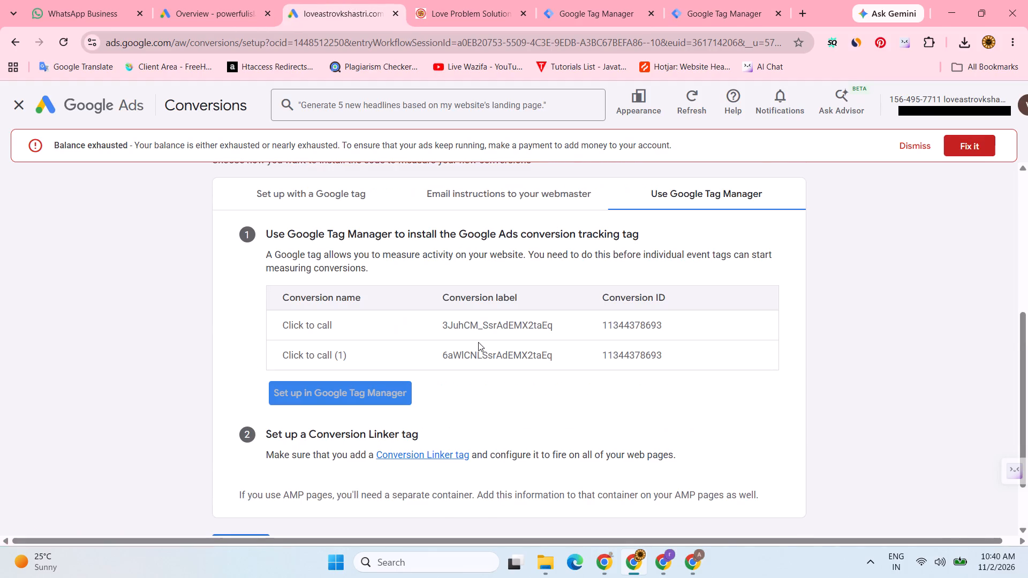
Check the Conversion Linker tag help linked from the Google Ads conversion instructions, and close it.
left_click(414, 232)
left_click(421, 455)
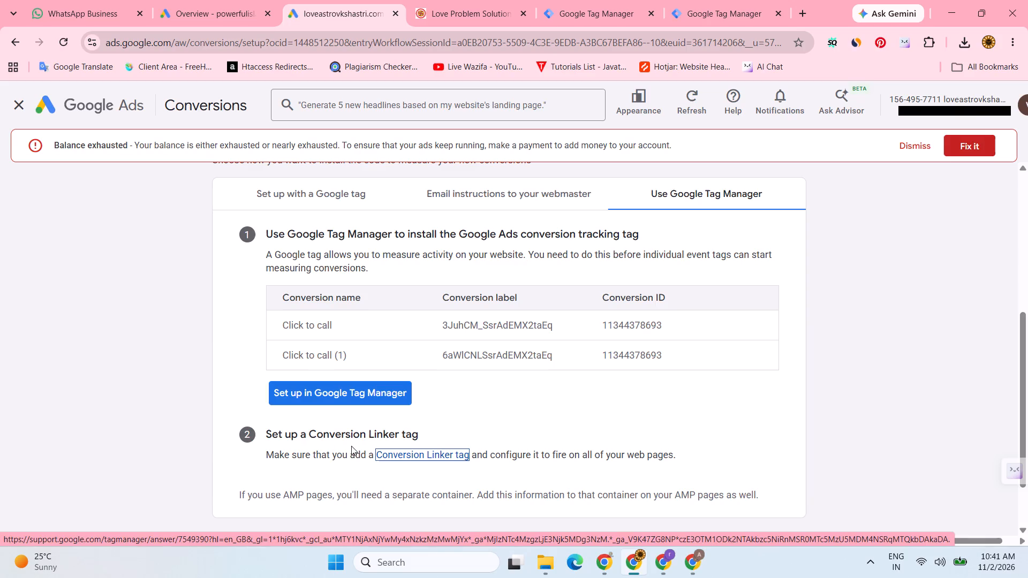
left_click(412, 457)
scroll(532, 406, "down", 3)
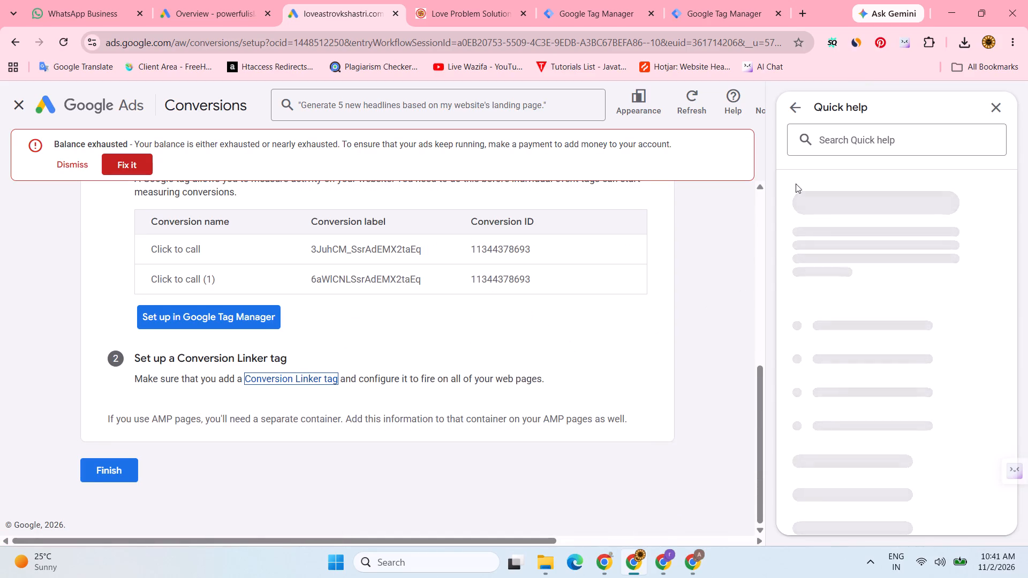
left_click(996, 107)
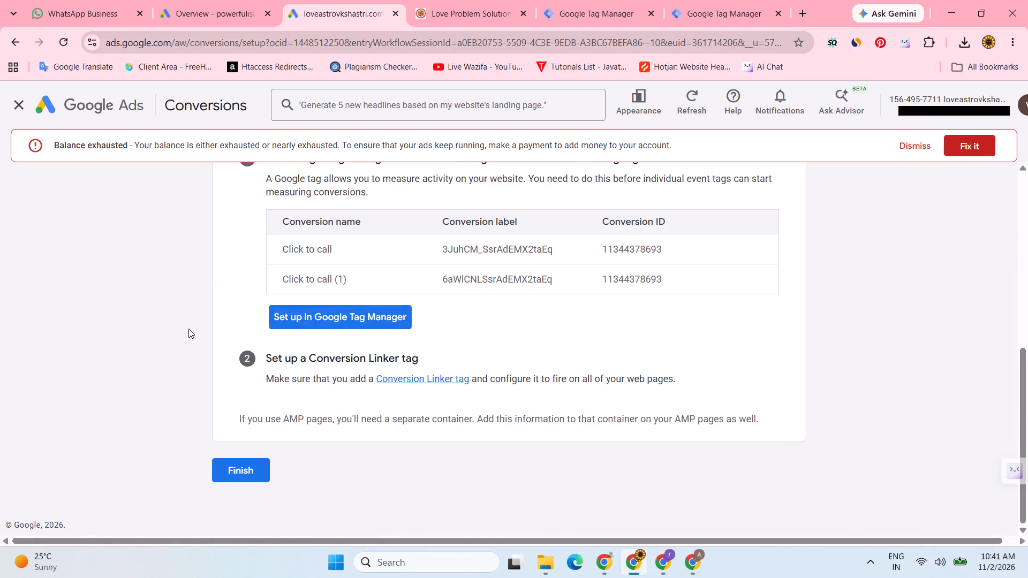
Launch the Tag Manager setup for the Click to call conversions from Google Ads and open the container selection.
left_click(360, 318)
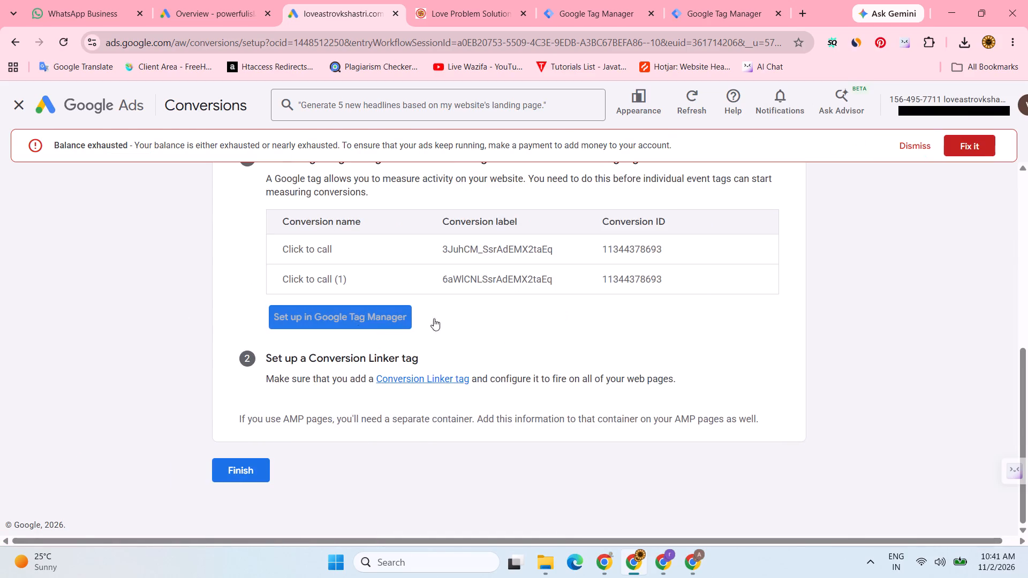
left_click_drag(441, 246, 538, 246)
left_click(344, 0)
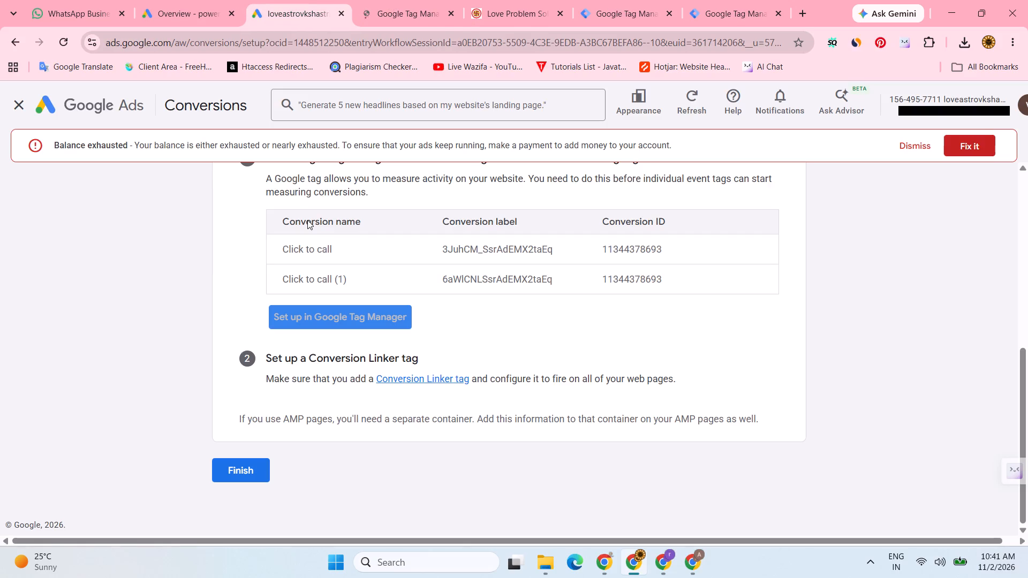
left_click(282, 373)
scroll(391, 246, "up", 2)
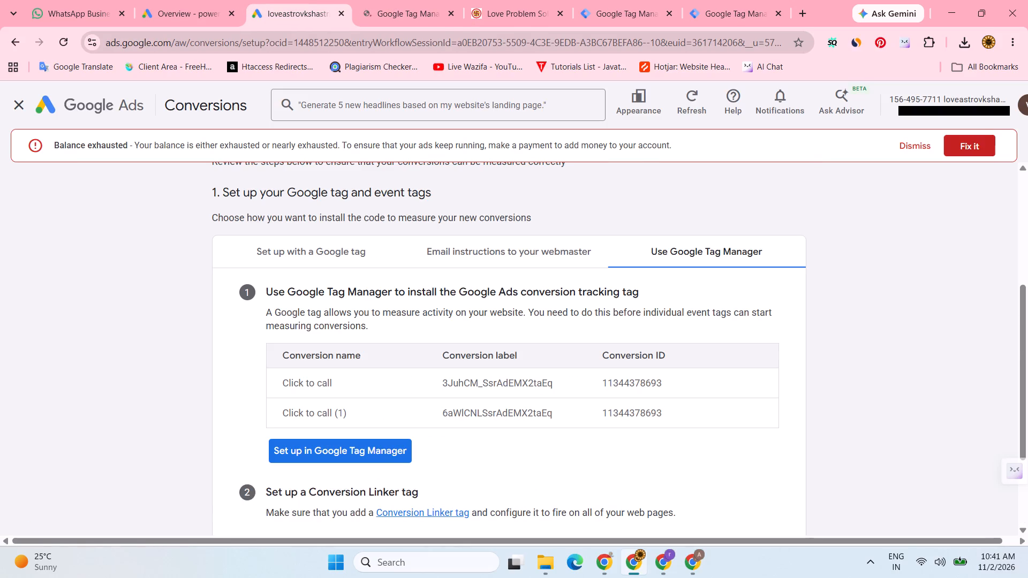
left_click(410, 0)
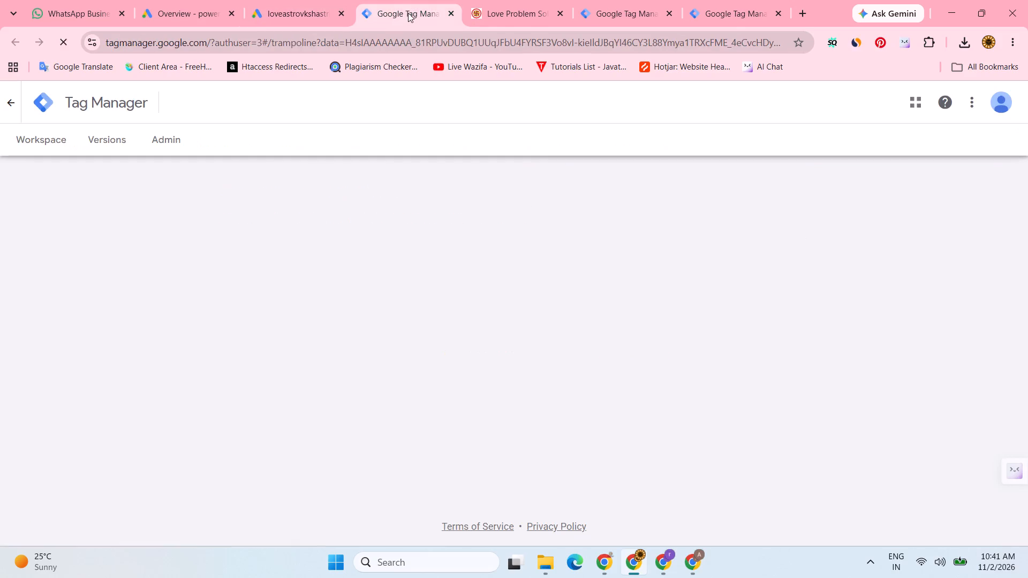
left_click(312, 0)
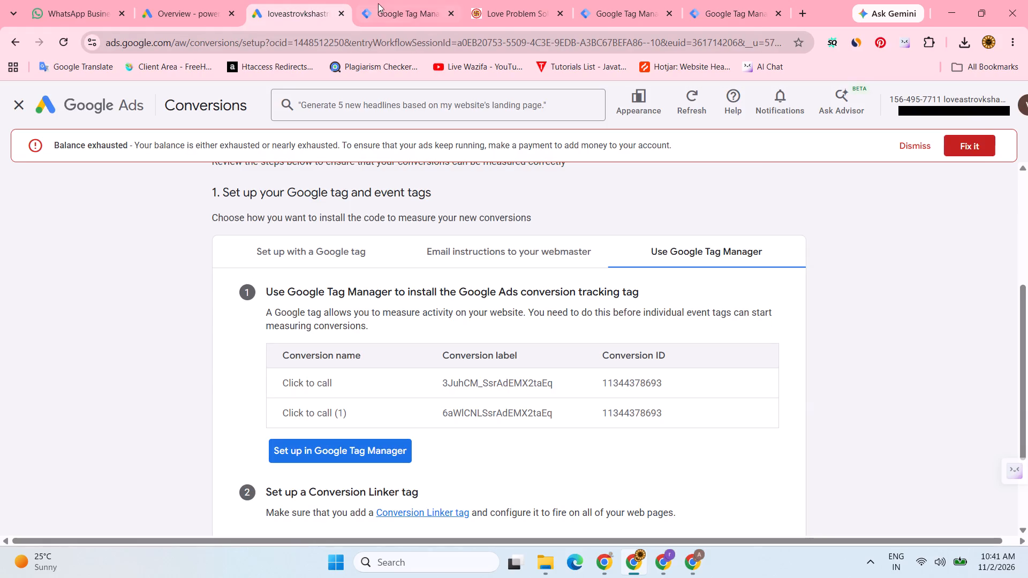
left_click(406, 0)
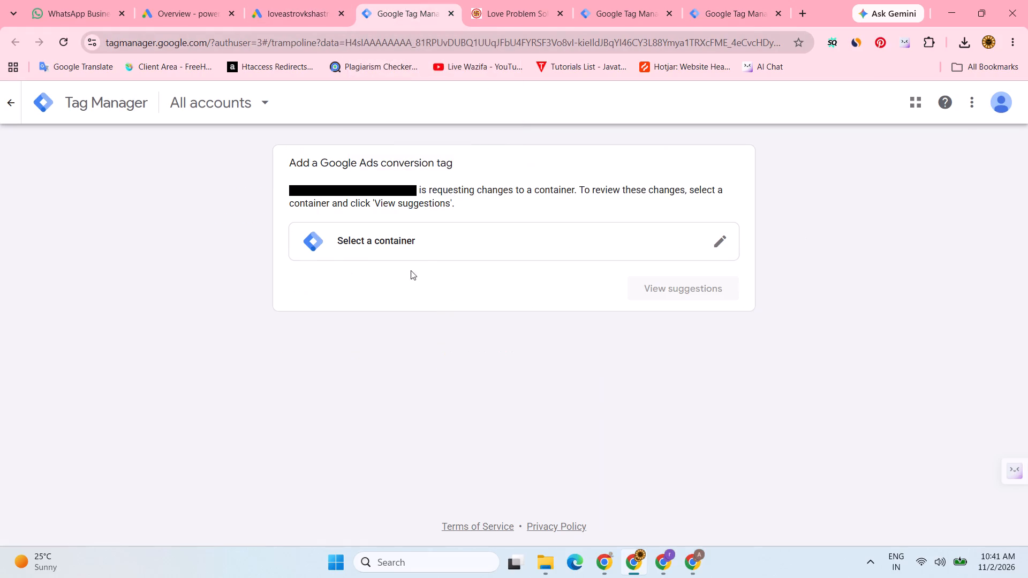
left_click(422, 249)
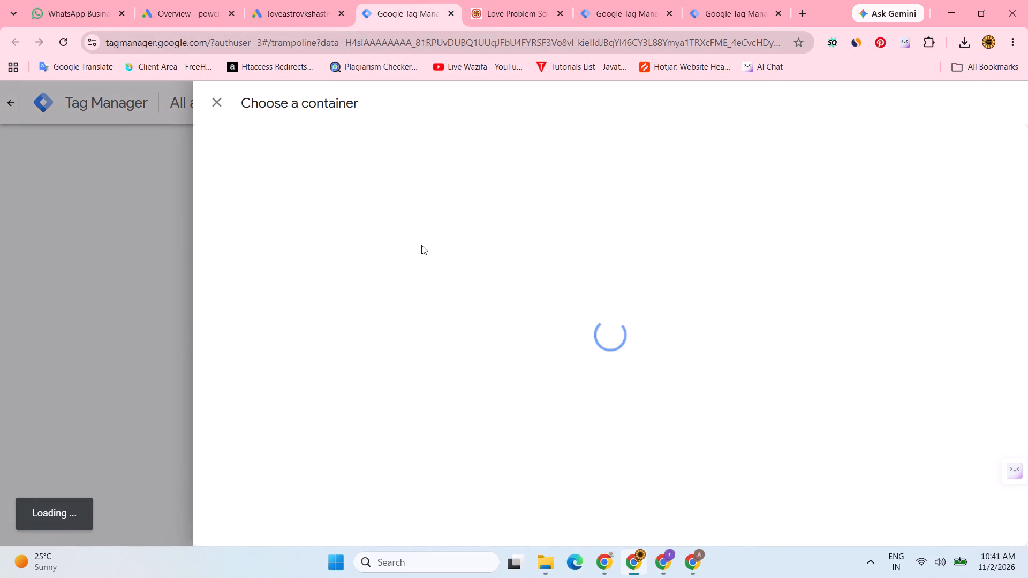
Close the two older Tag Manager browser tabs, discarding the unsaved untitled tag.
left_click(664, 14)
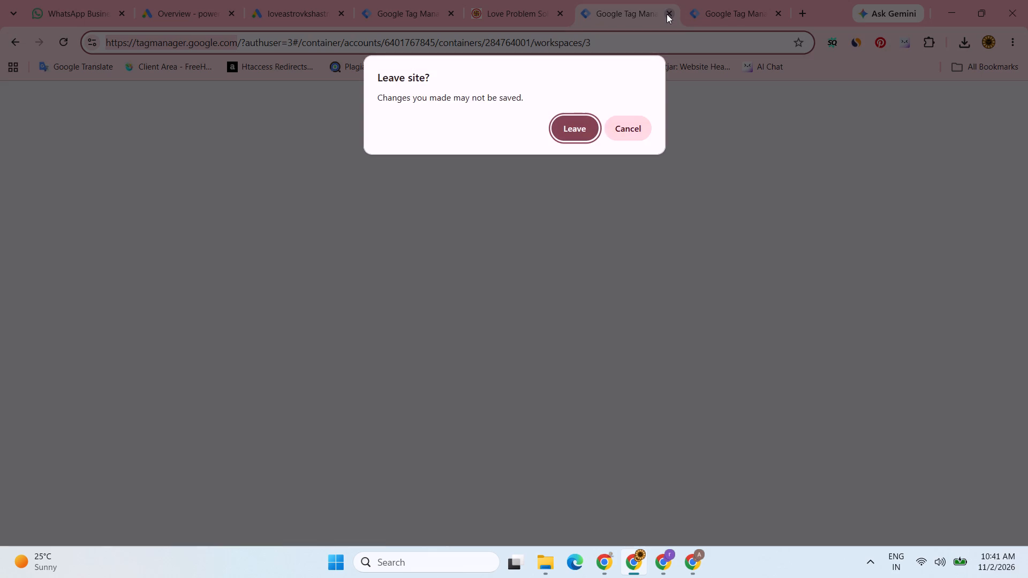
left_click(577, 127)
left_click(780, 16)
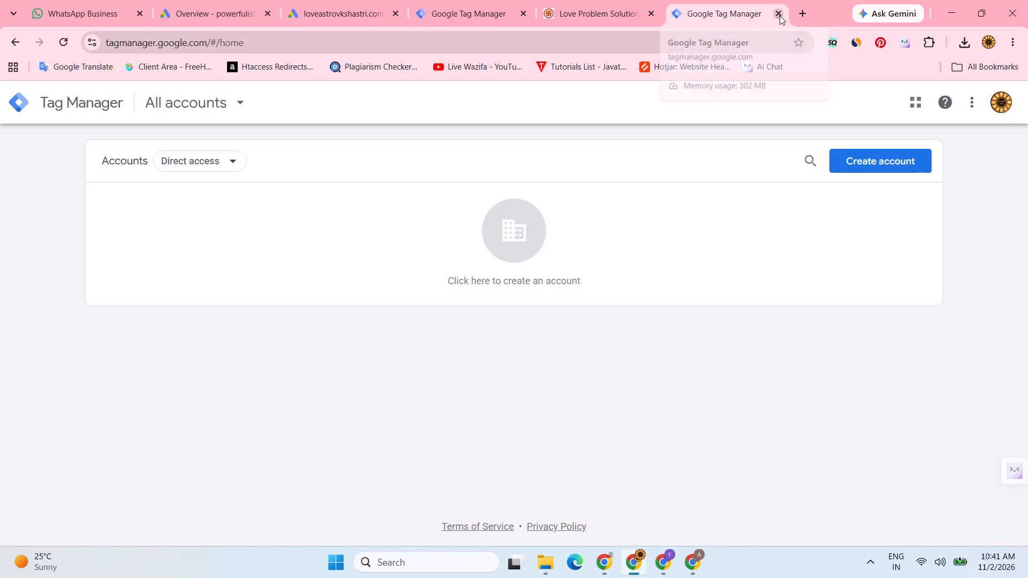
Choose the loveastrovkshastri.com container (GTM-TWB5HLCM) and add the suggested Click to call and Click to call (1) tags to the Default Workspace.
left_click(552, 0)
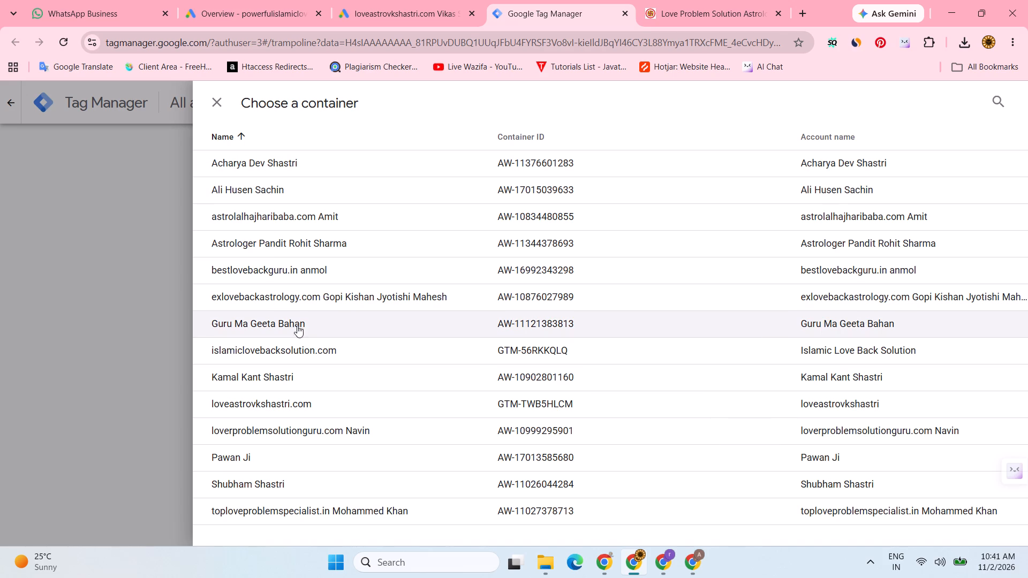
left_click(325, 408)
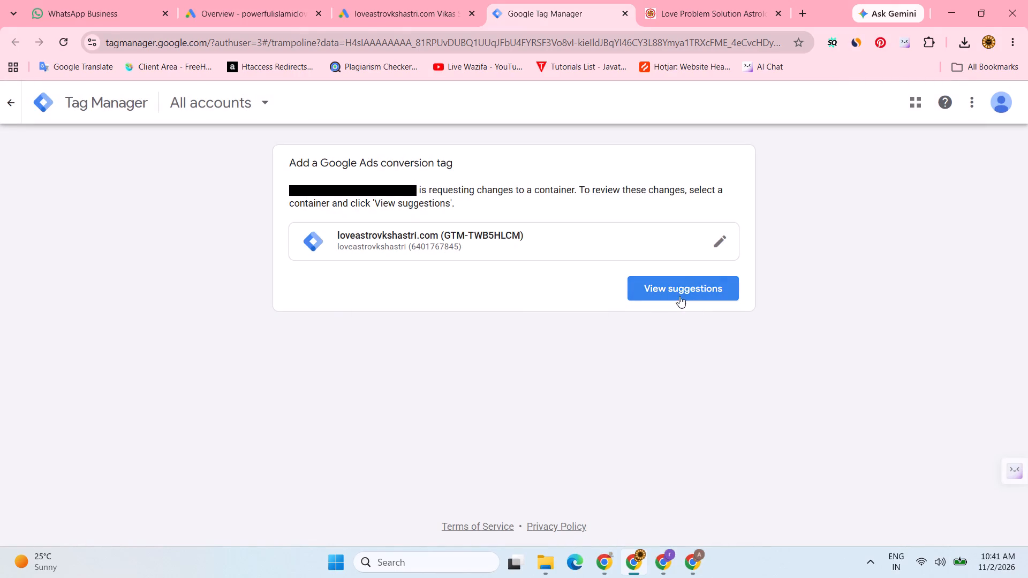
left_click(676, 298)
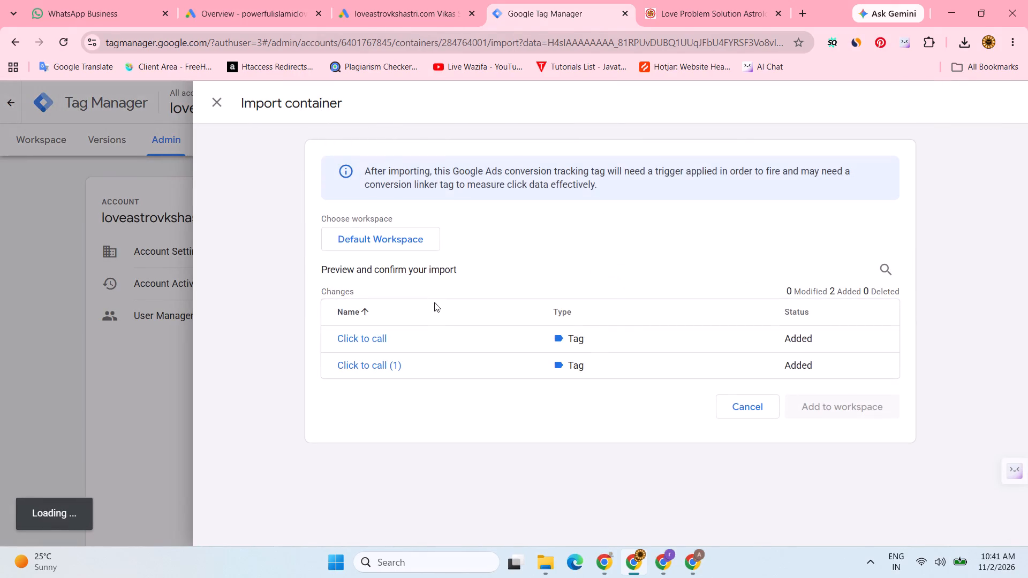
left_click(845, 408)
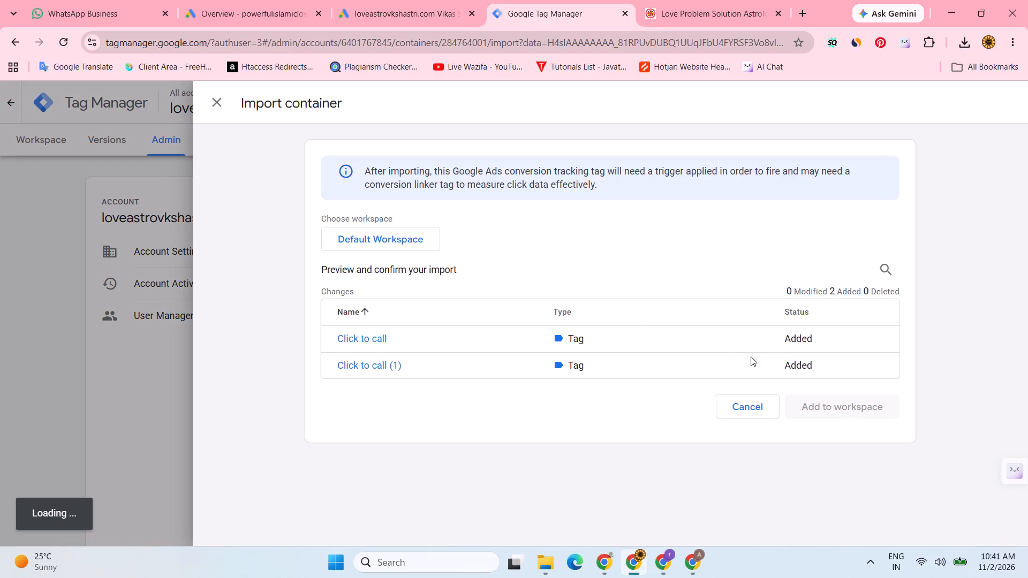
left_click(843, 408)
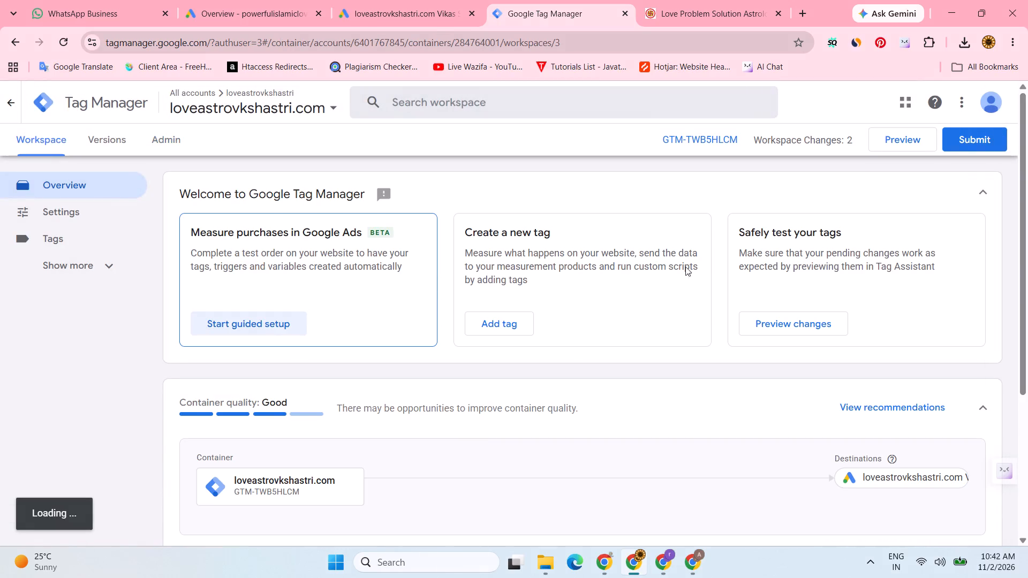
Open the container settings of loveastrovkshastri.com from the workspace overview to inspect them, and close them unchanged.
scroll(606, 306, "down", 4)
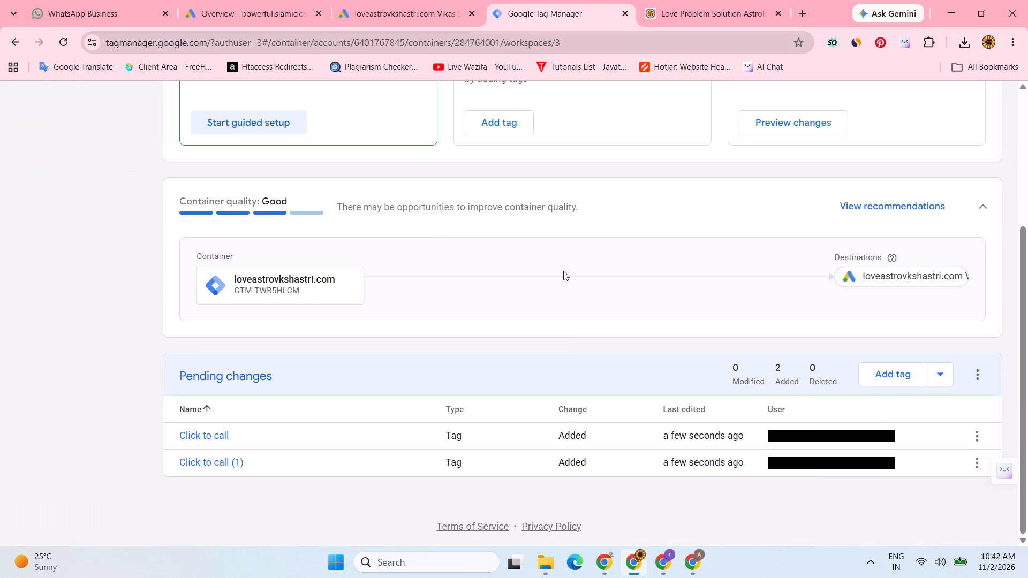
left_click(283, 286)
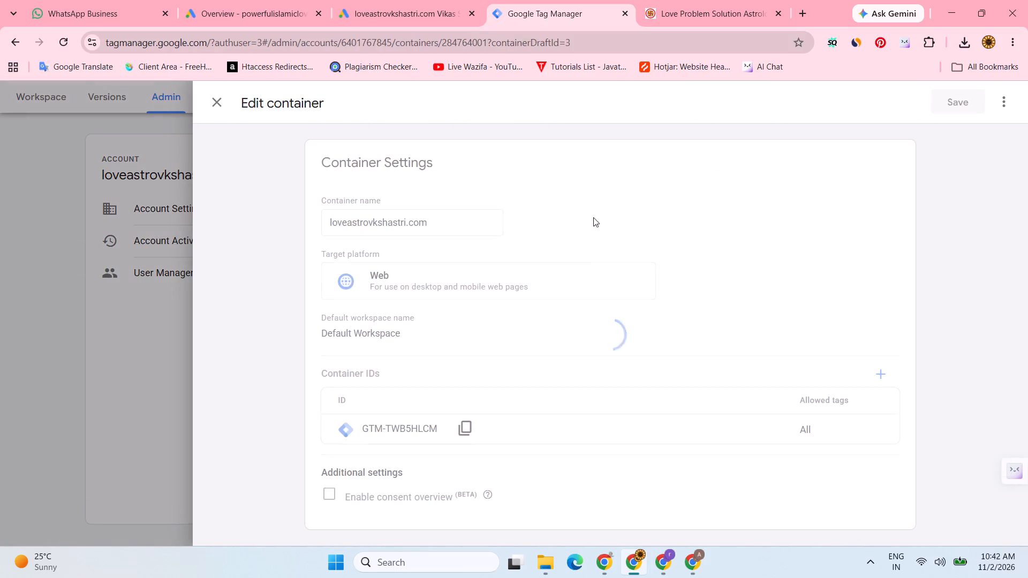
scroll(482, 276, "down", 5)
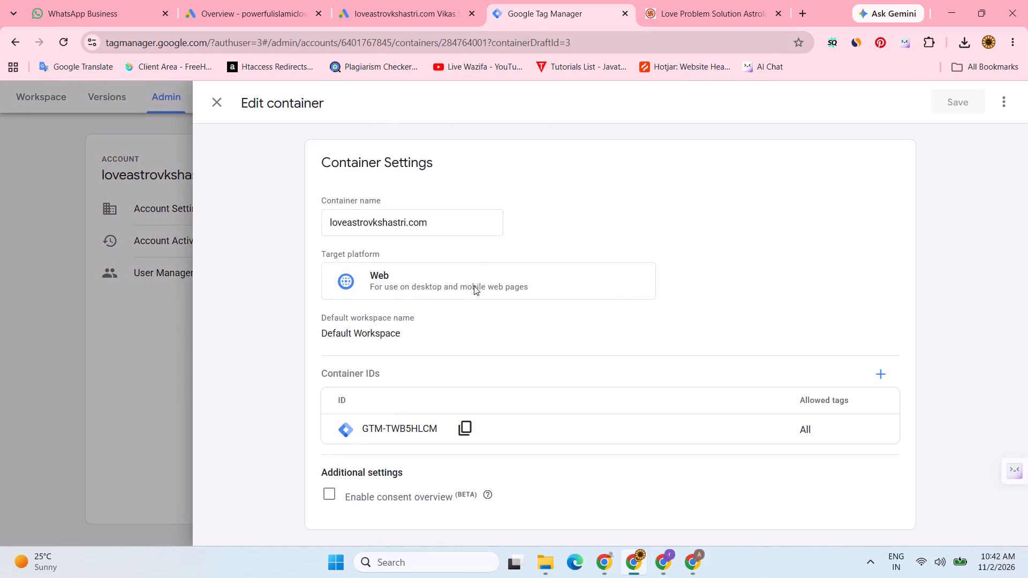
left_click(218, 109)
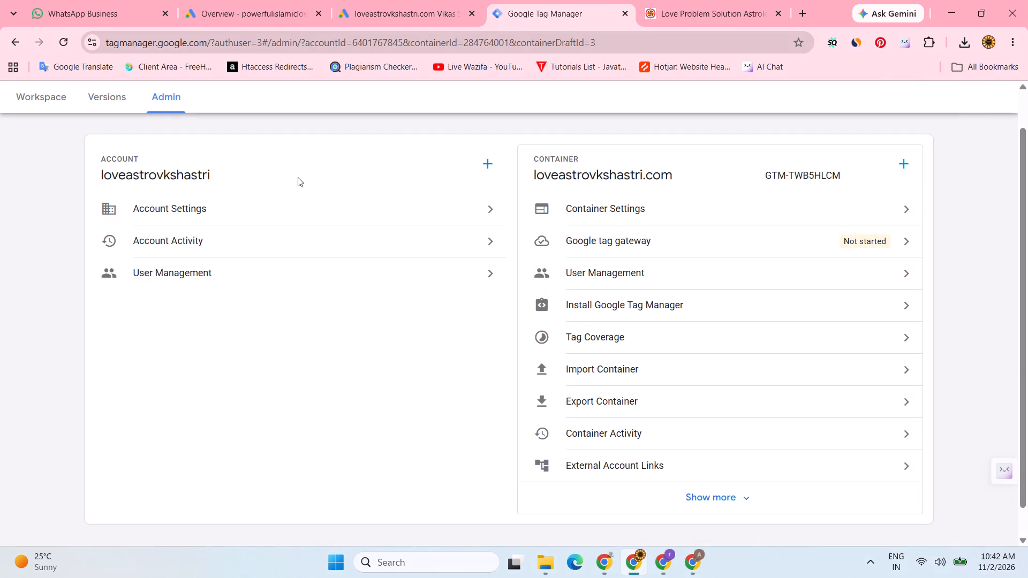
Return to the container's workspace overview and review its pending changes.
scroll(415, 155, "up", 2)
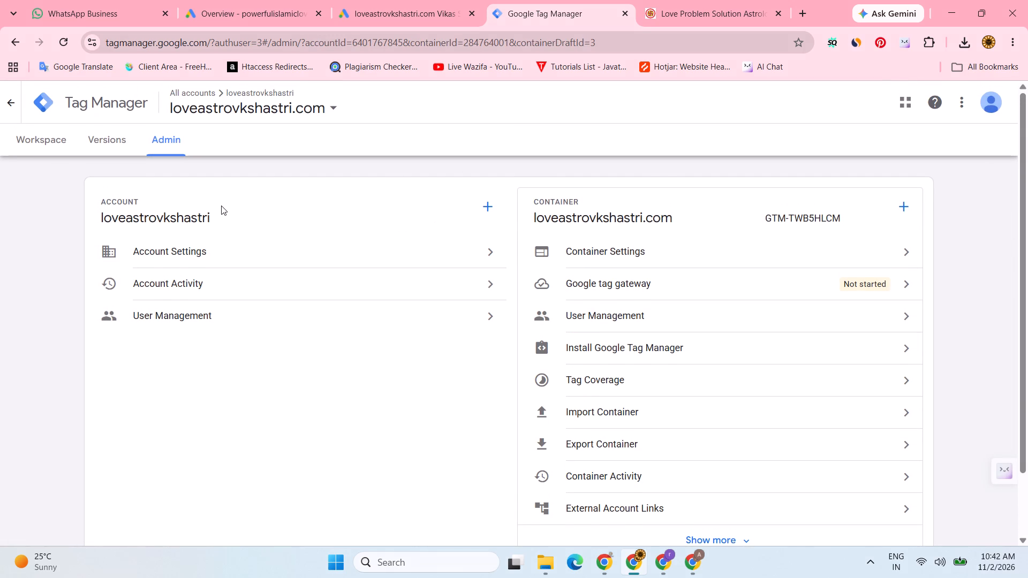
left_click(79, 140)
left_click(31, 135)
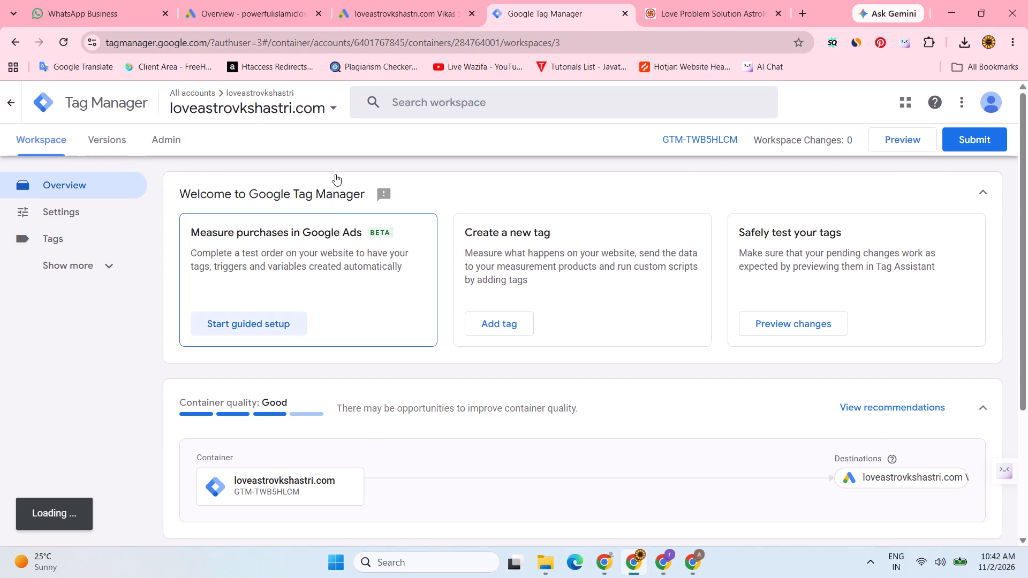
scroll(402, 229, "down", 3)
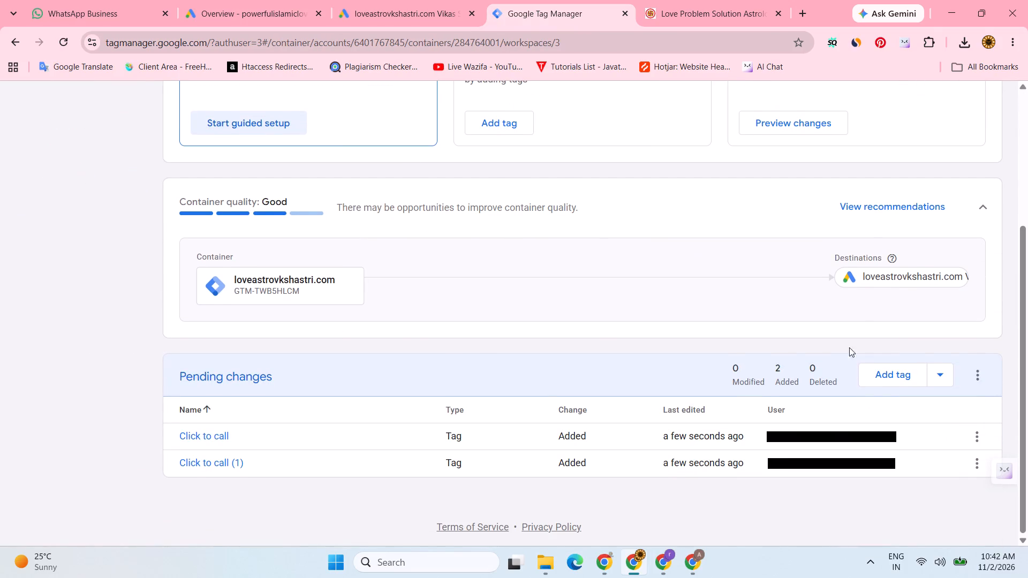
scroll(871, 354, "down", 1)
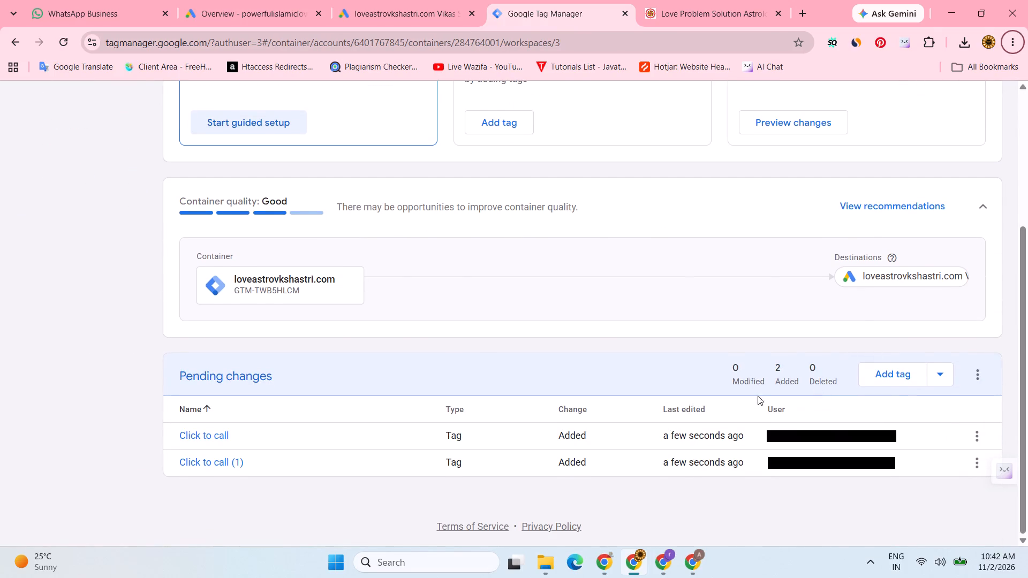
Switch to the ChatGPT window and read the instructions for creating the Conversion Linker tag.
key("alt+Tab")
scroll(456, 307, "down", 2)
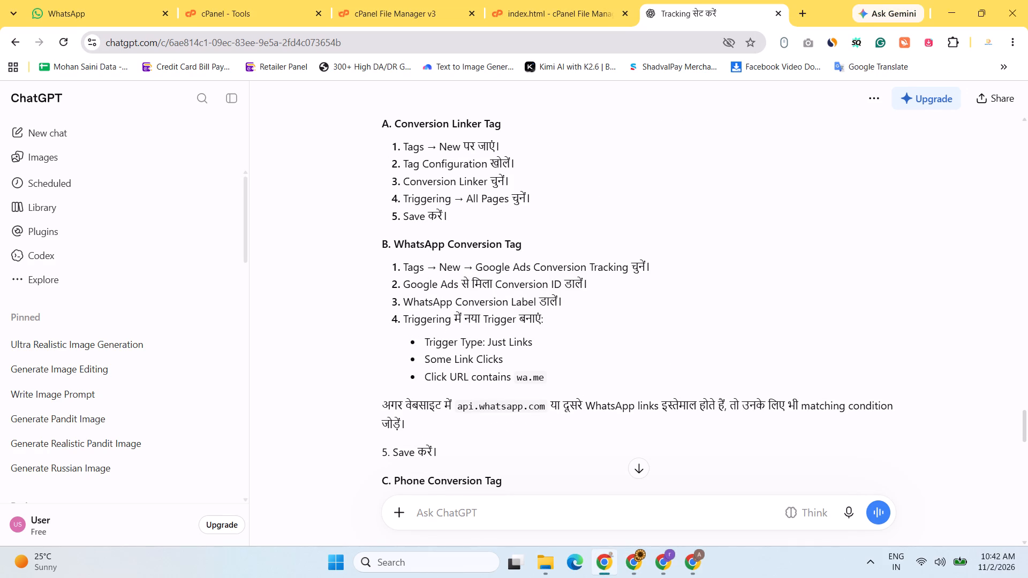
left_click_drag(395, 195, 528, 202)
left_click(553, 181)
Switch back to the Google Ads conversion setup instructions, review the Tag Manager steps, and reload the page.
left_click(641, 562)
left_click(418, 1)
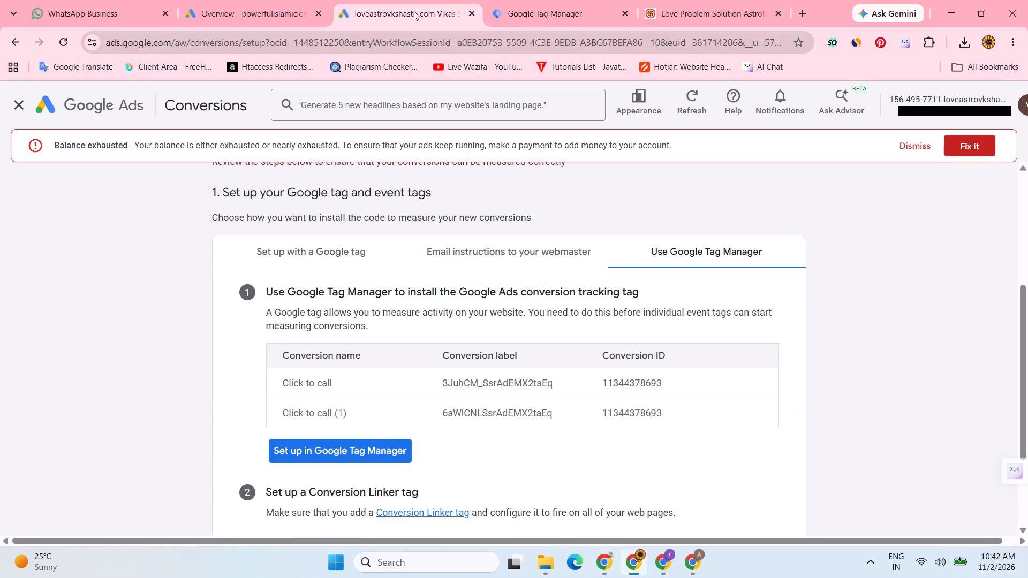
scroll(389, 414, "down", 3)
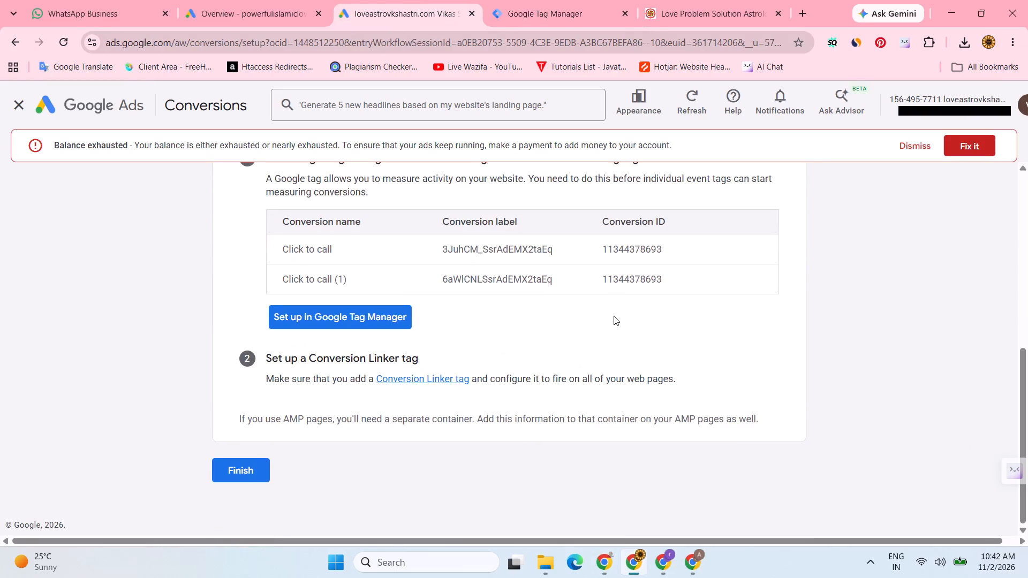
right_click(506, 299)
left_click(554, 232)
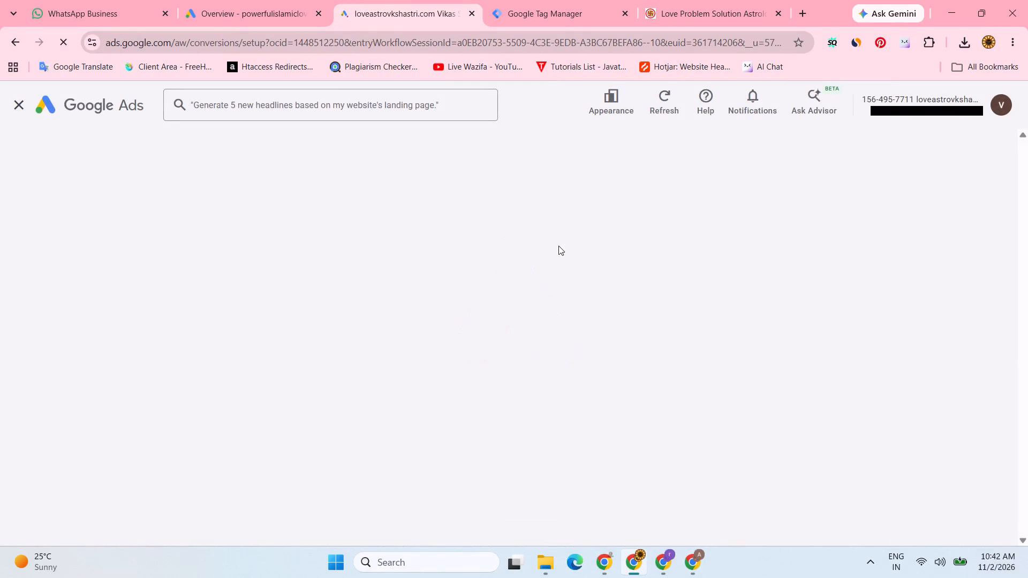
Check the container quality recommendations in Tag Manager, including the options for the additional administrator item, and close the diagnostics.
left_click(521, 0)
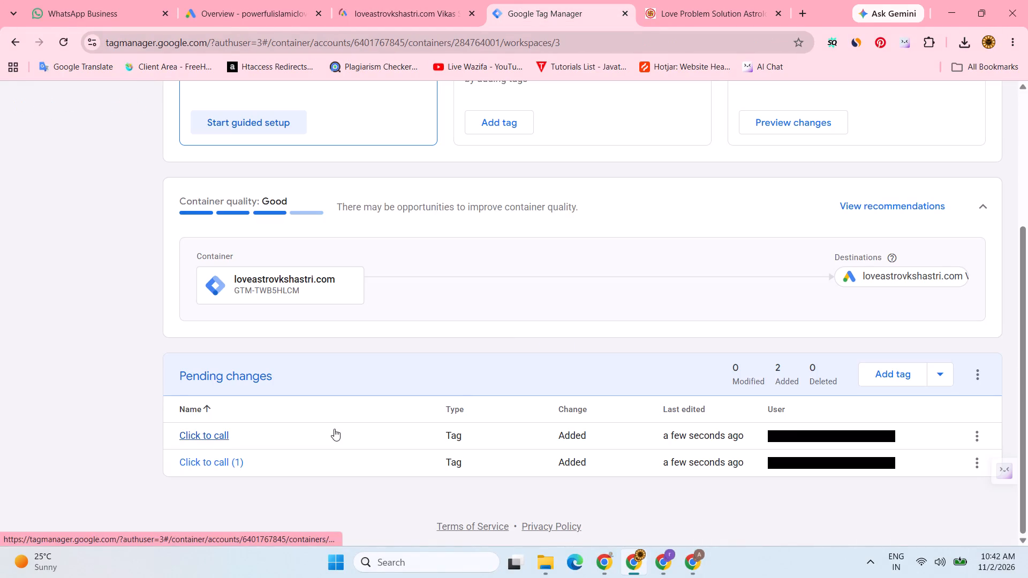
left_click(923, 212)
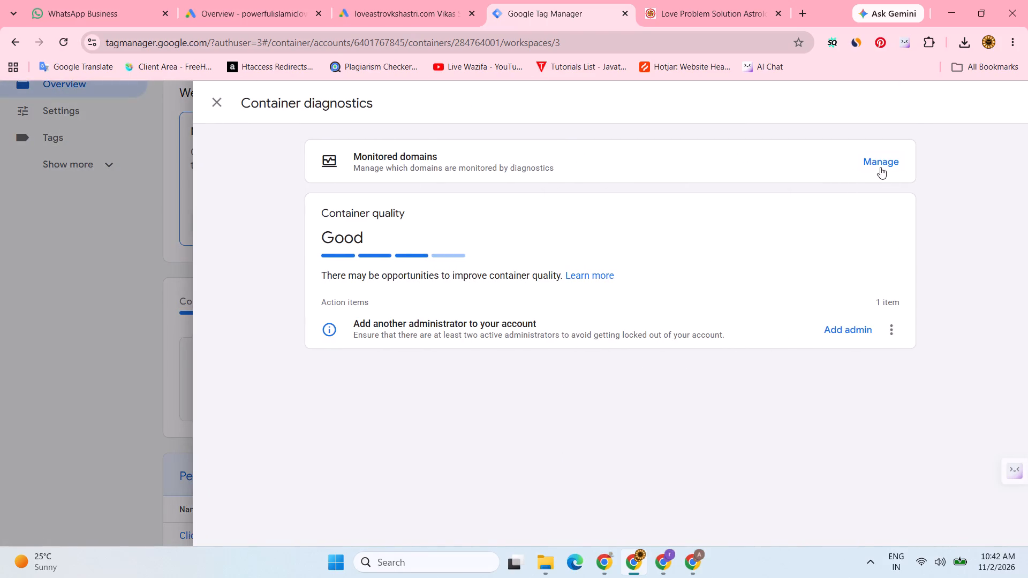
left_click(893, 328)
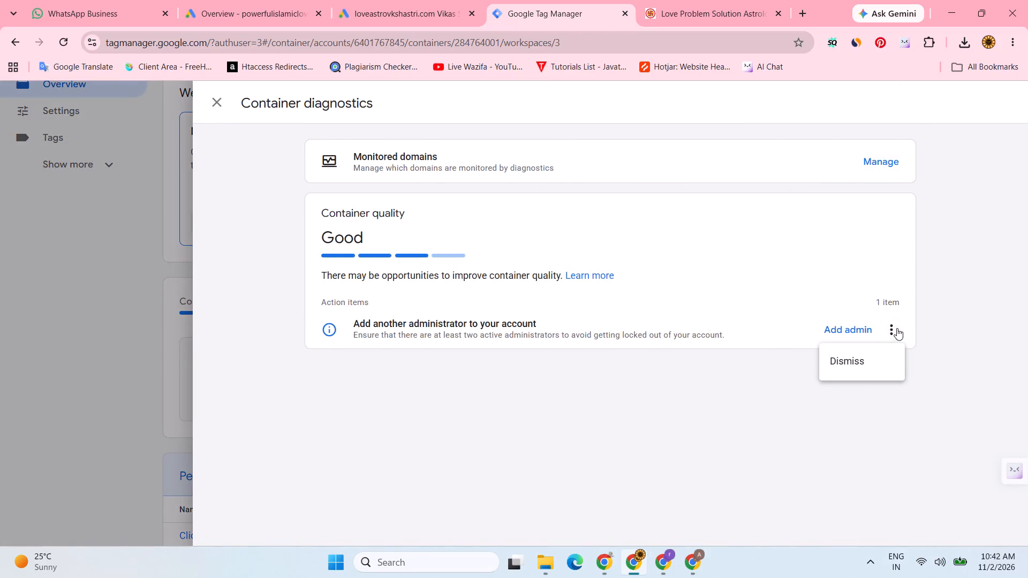
left_click(754, 397)
left_click(217, 104)
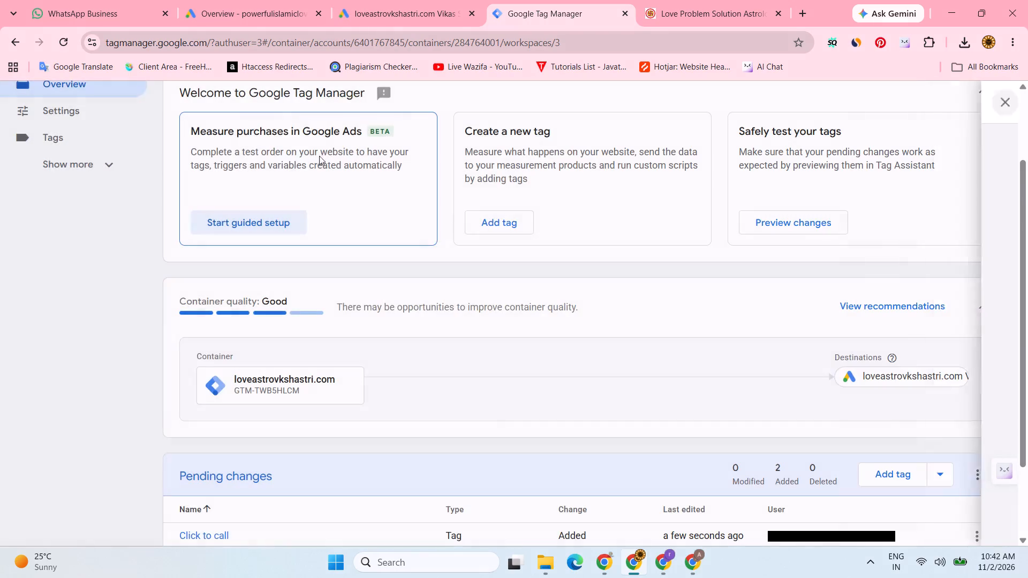
Return to the Google Ads conversion setup and continue with the website and phone call data sources selected.
left_click(379, 0)
scroll(490, 343, "down", 4)
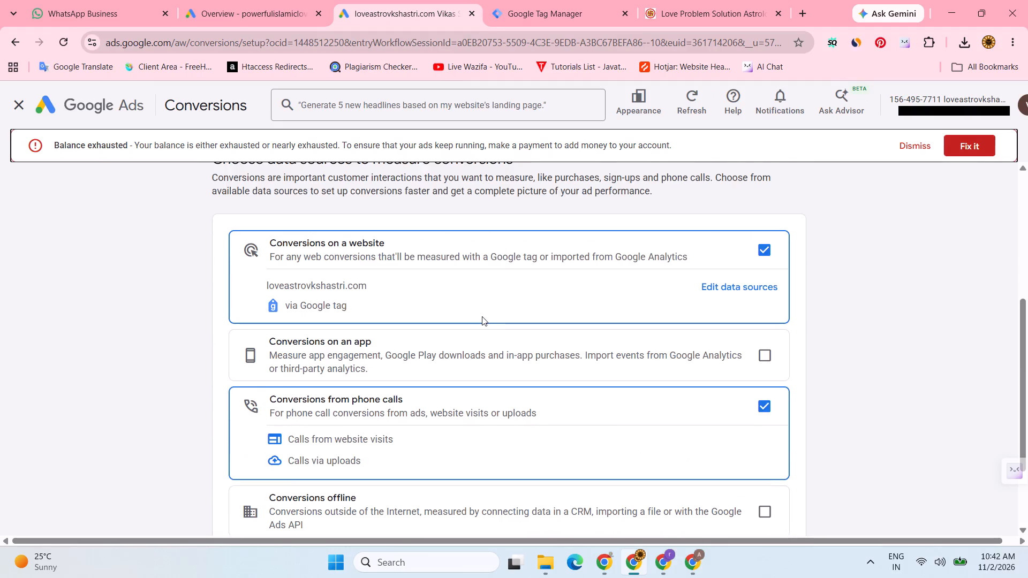
scroll(488, 326, "down", 6)
left_click(286, 453)
left_click(286, 472)
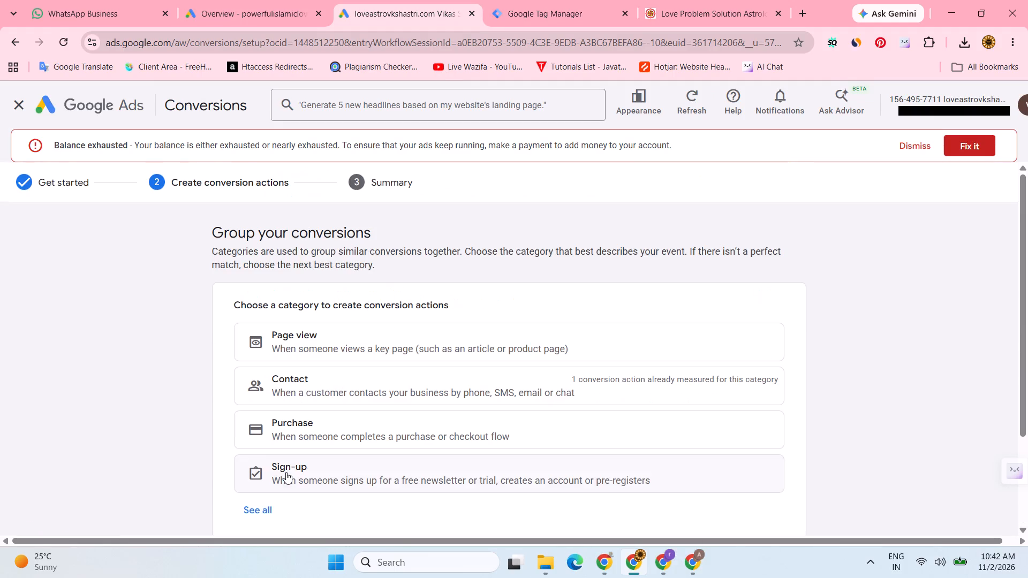
Choose the Phone call lead category from the full list, using the event where someone makes a call by clicking a number on the website.
scroll(339, 392, "down", 3)
left_click(256, 386)
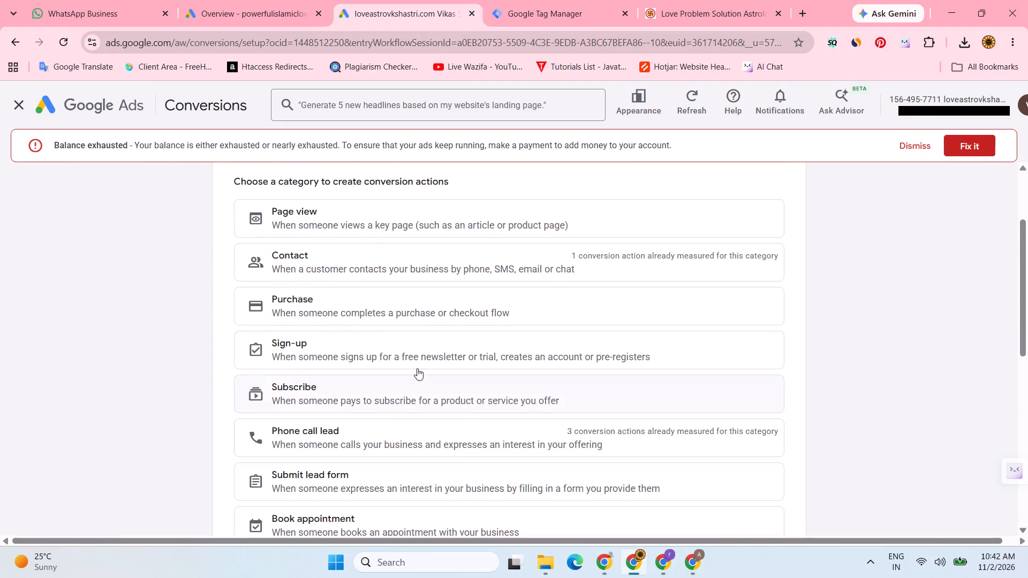
scroll(426, 355, "down", 2)
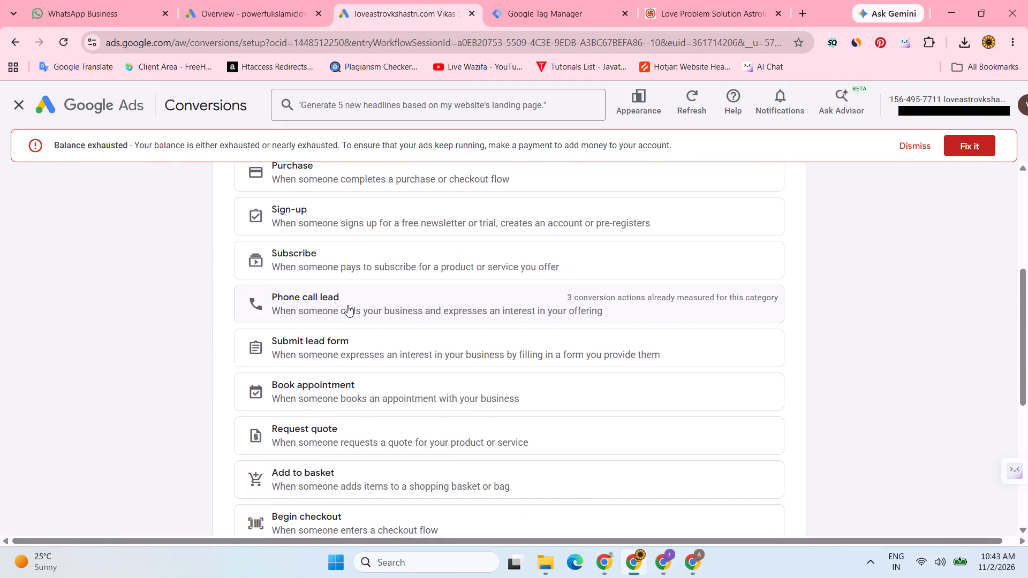
scroll(372, 307, "down", 5)
scroll(374, 310, "up", 3)
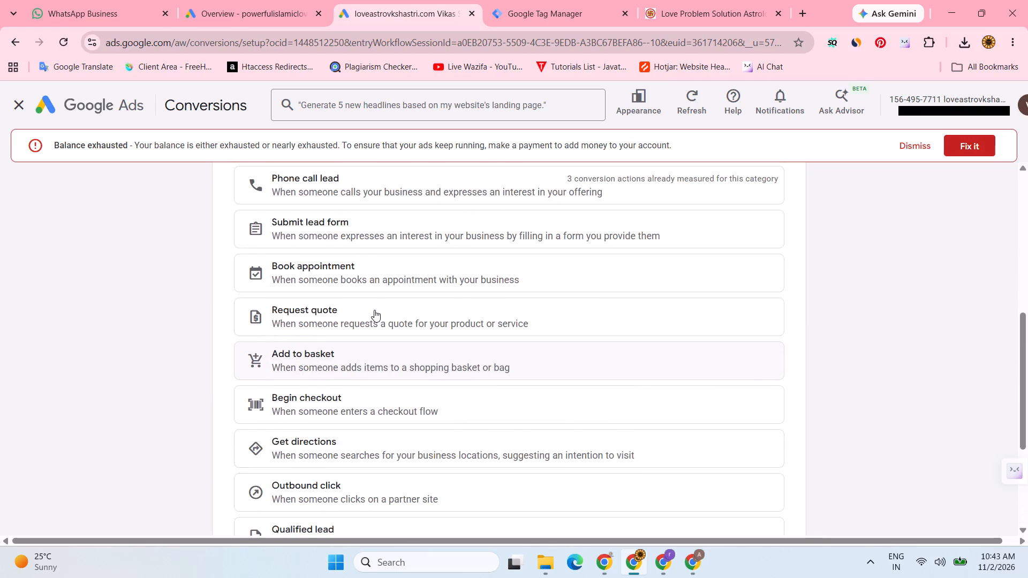
left_click(325, 187)
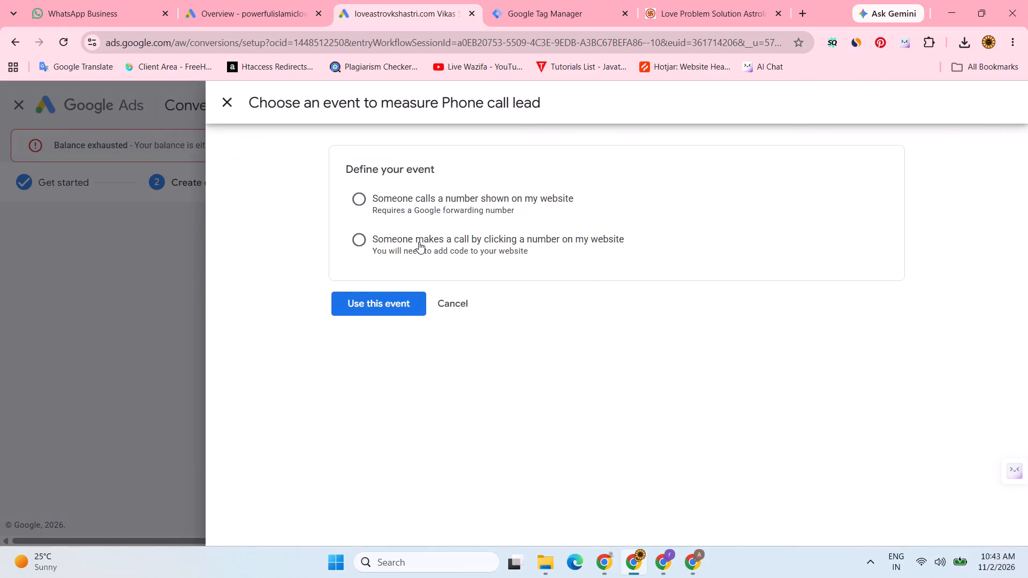
left_click(419, 242)
left_click(376, 332)
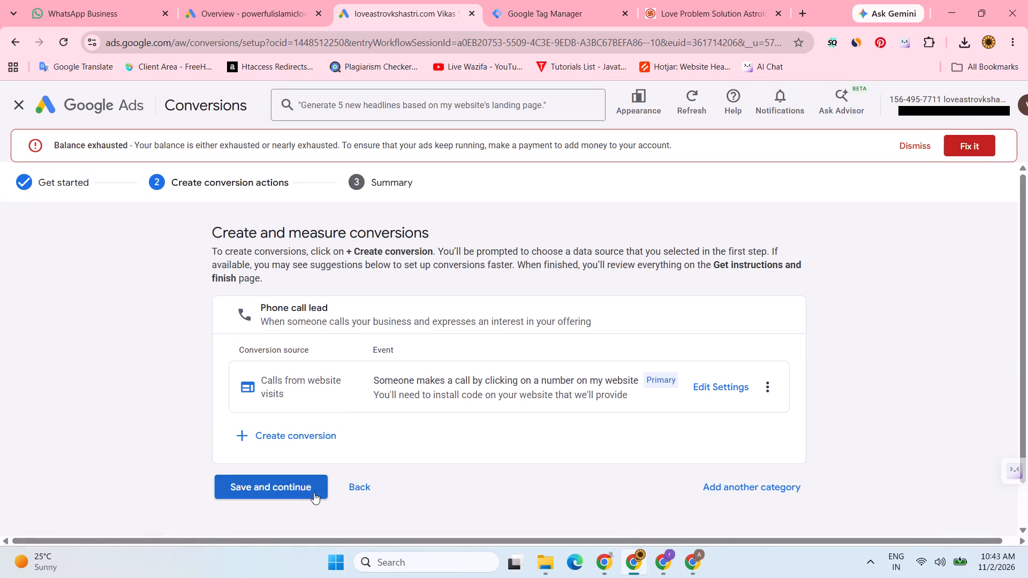
Add a second Phone call lead conversion from website visits, for calls made by clicking a number on the website, and save both conversions.
left_click(307, 436)
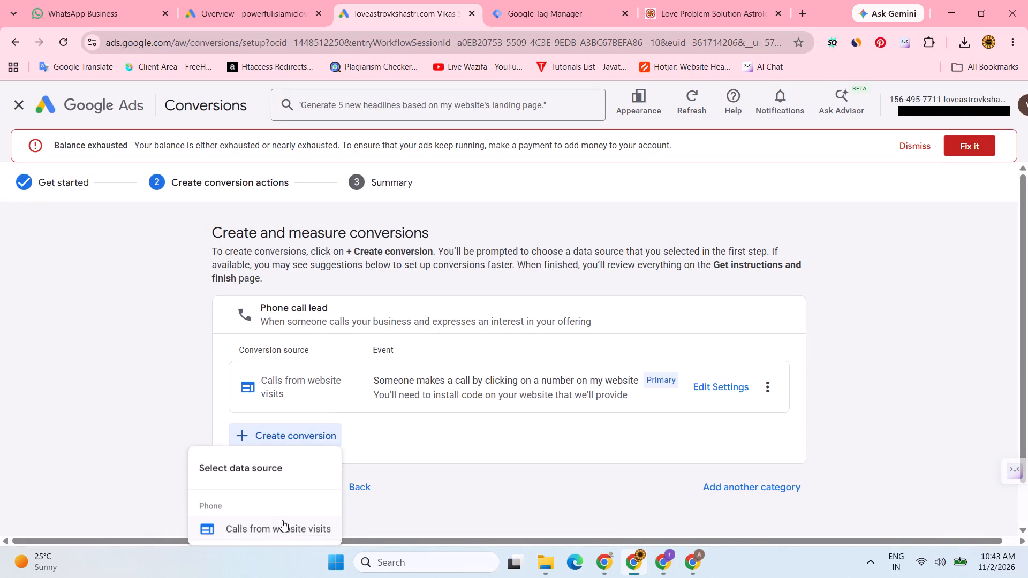
scroll(328, 462, "down", 2)
scroll(468, 445, "down", 1)
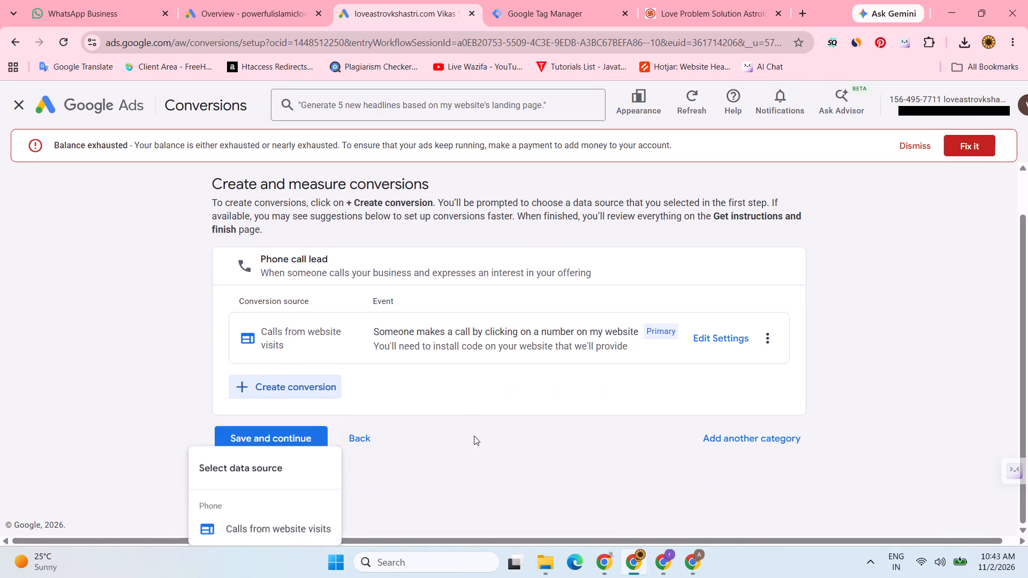
left_click(293, 475)
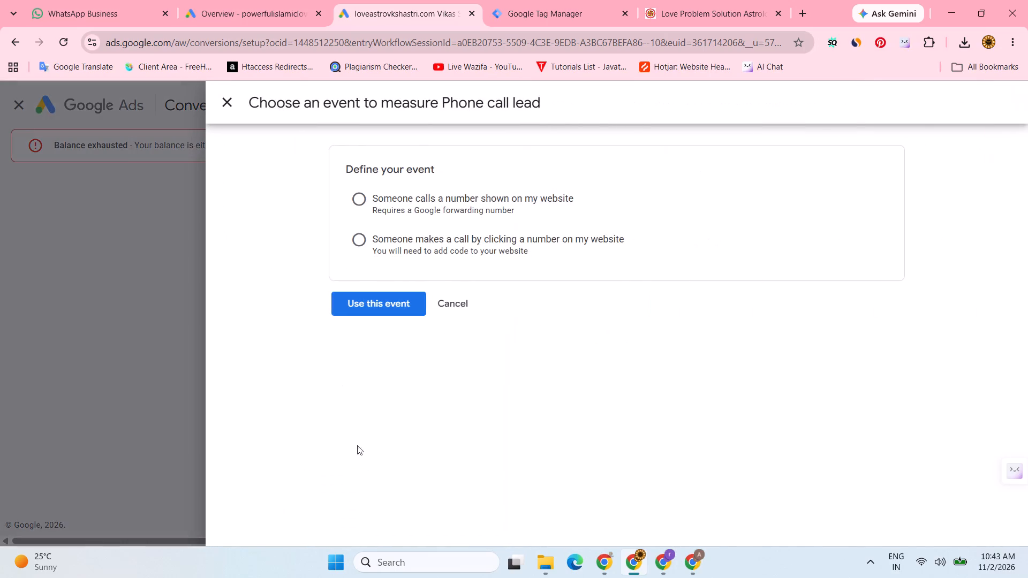
left_click(406, 230)
left_click(377, 330)
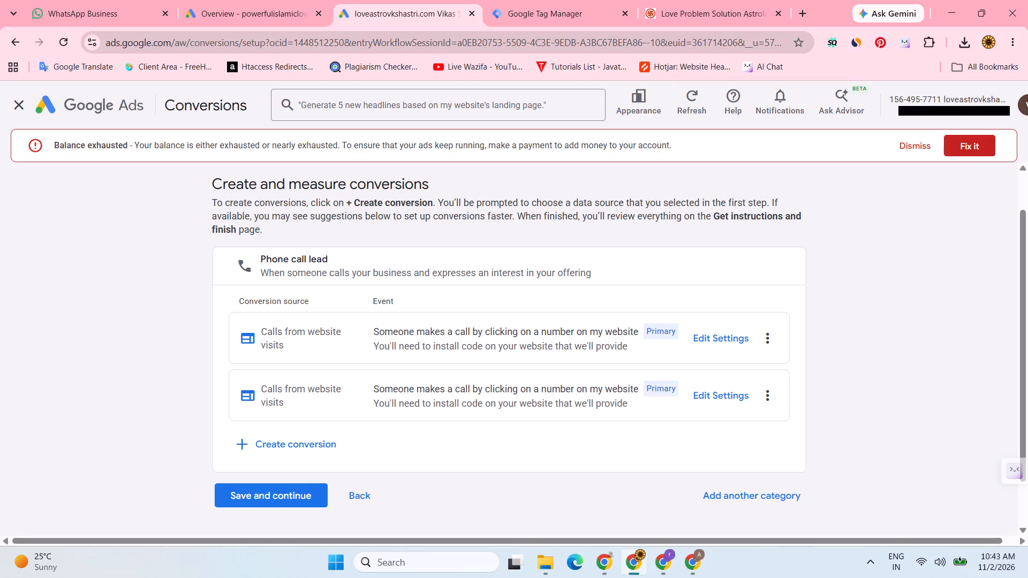
left_click(278, 492)
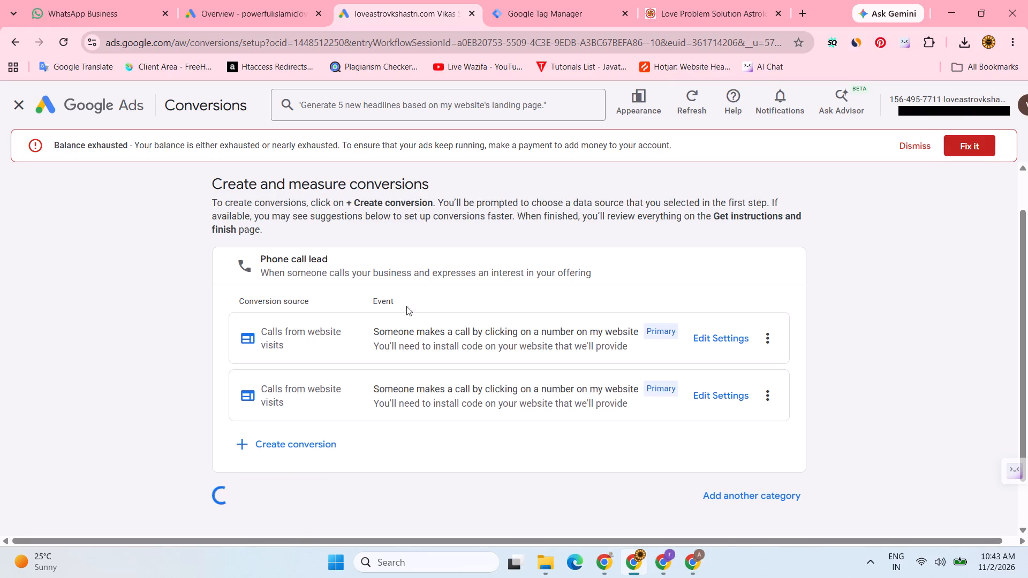
Choose Google Tag Manager as the installation method for the new Click to call (2) and (3) conversions and start its setup.
scroll(405, 367, "down", 4)
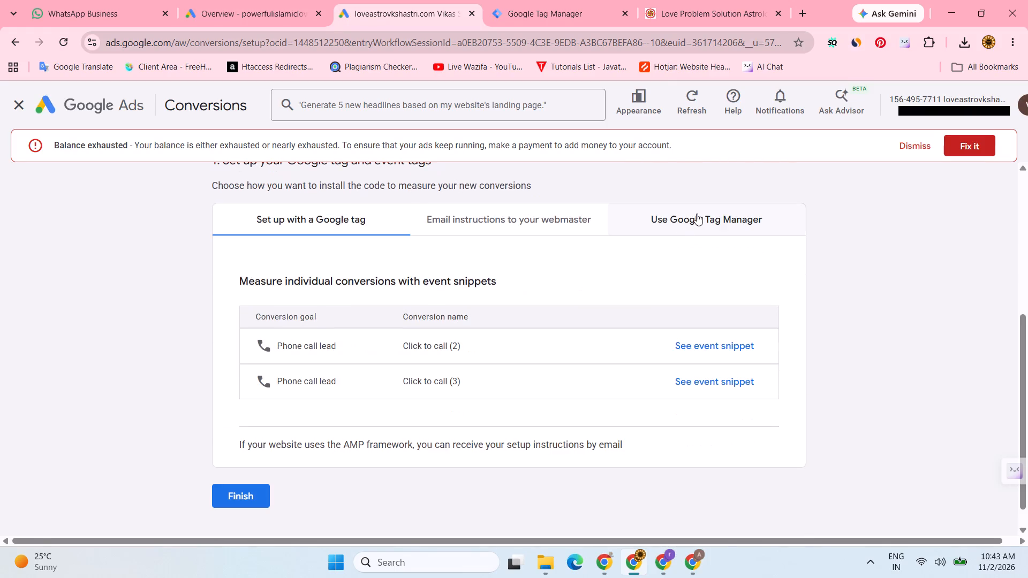
left_click(697, 214)
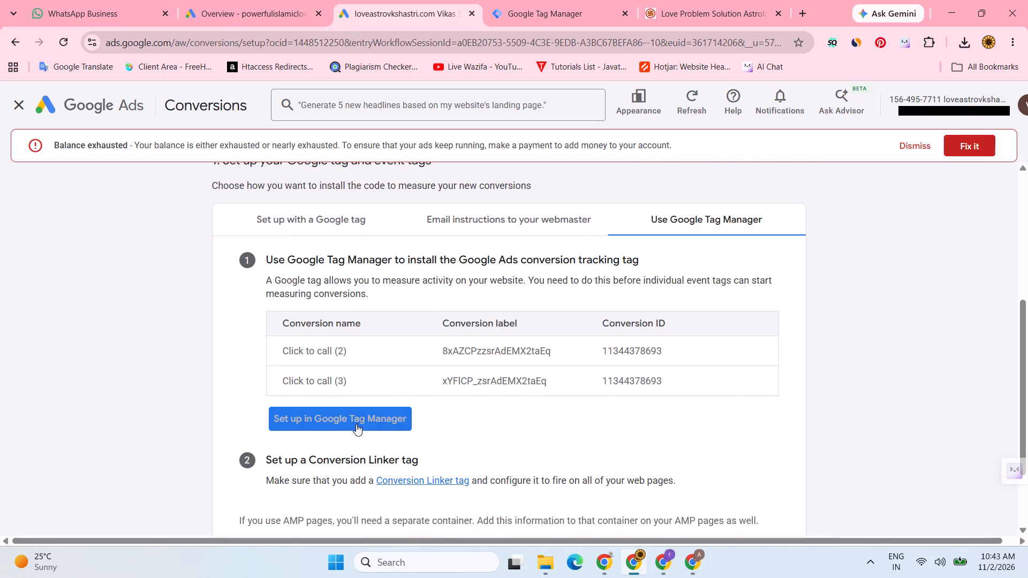
scroll(361, 411, "down", 3)
left_click(424, 383)
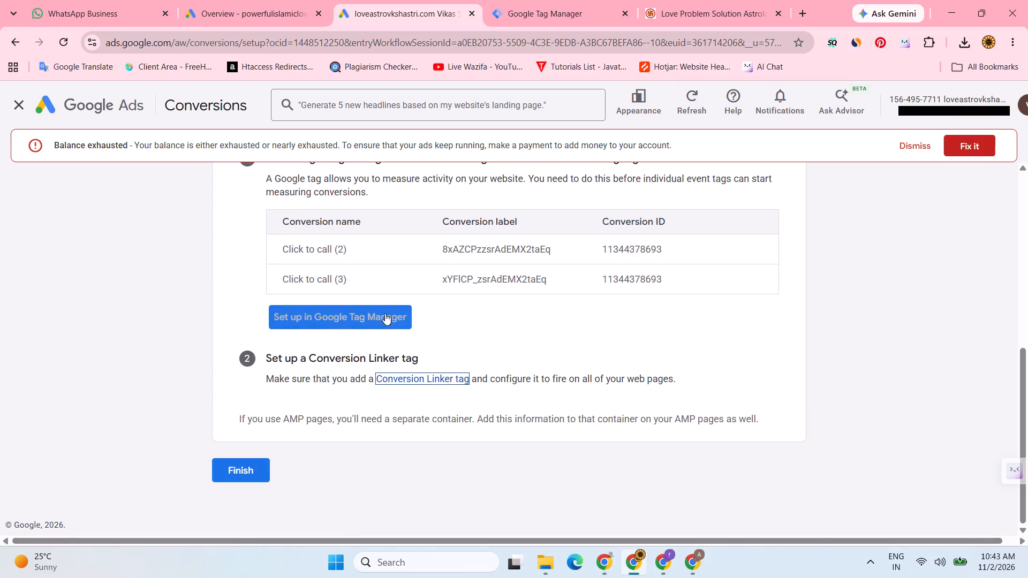
left_click(227, 338)
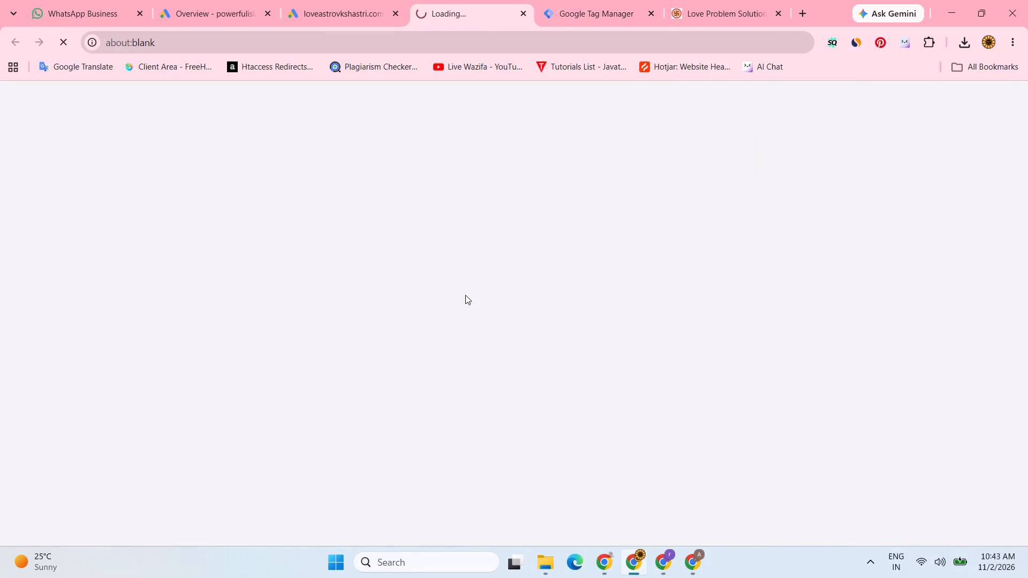
In the loveastrovkshastri.com container, examine the Google Ads destination's details, the Click to call (1) tag's configuration and triggering, and the installation instructions.
left_click(566, 0)
scroll(466, 297, "down", 2)
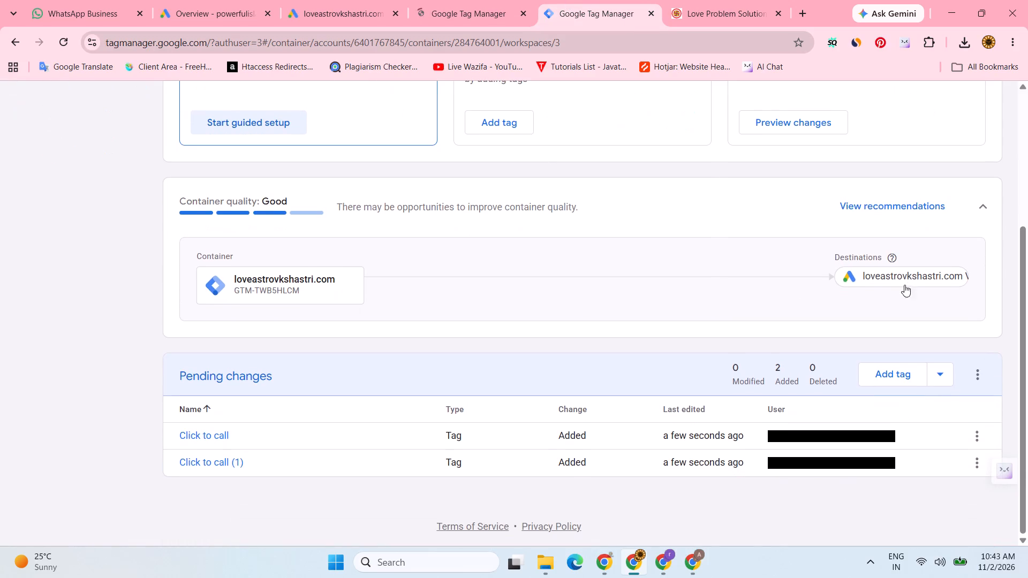
left_click(911, 275)
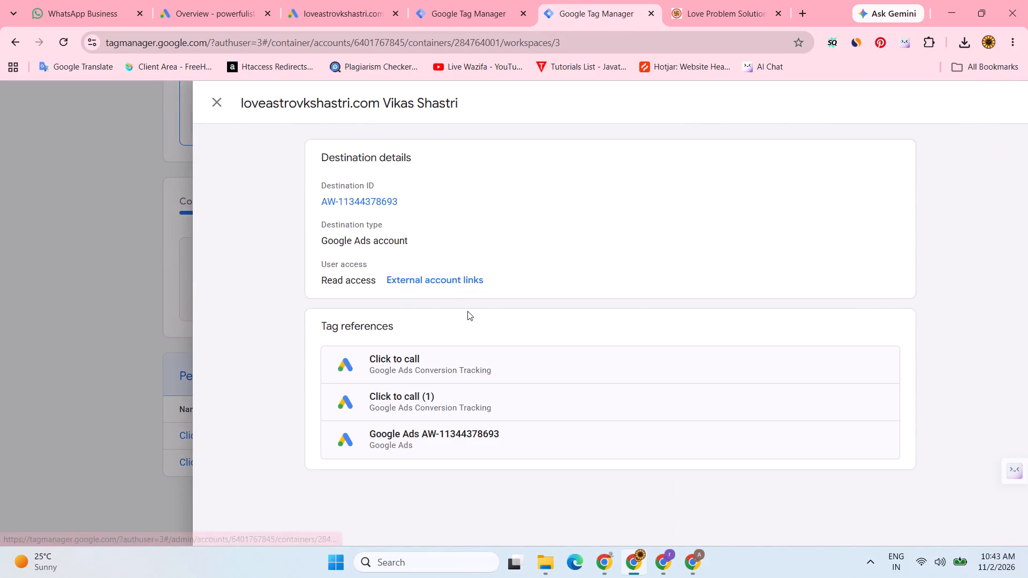
scroll(474, 310, "down", 4)
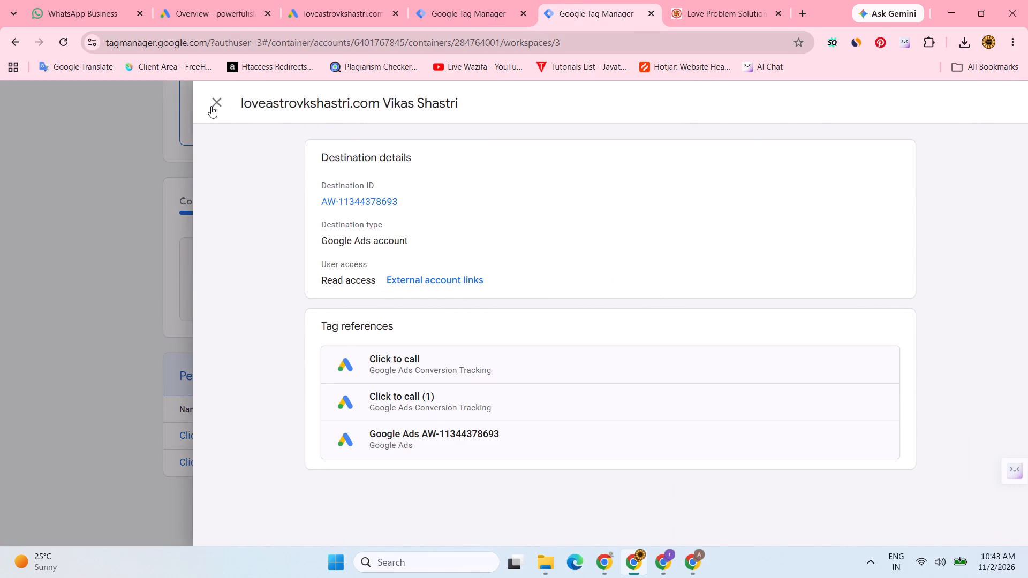
left_click(428, 398)
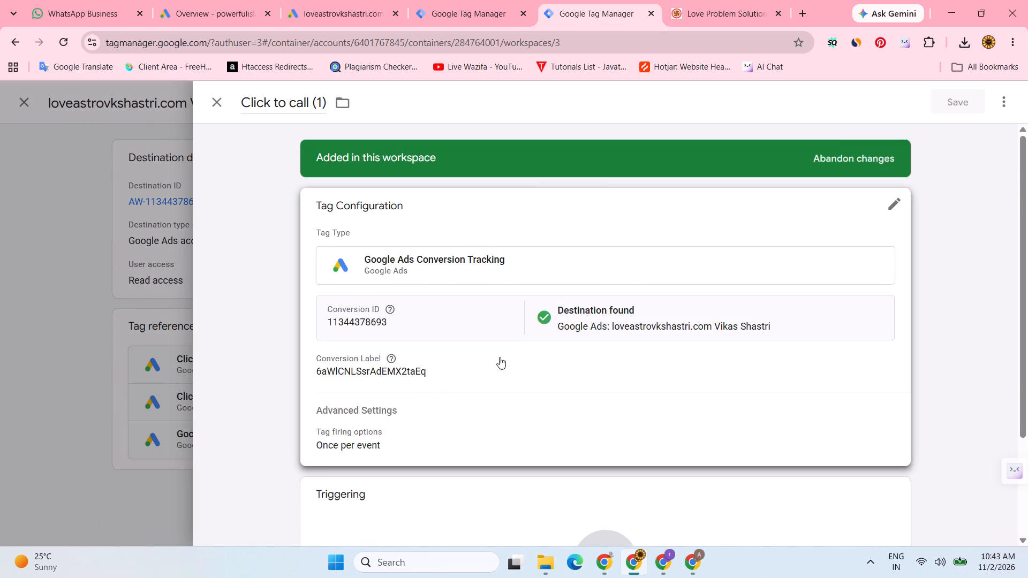
scroll(705, 303, "down", 4)
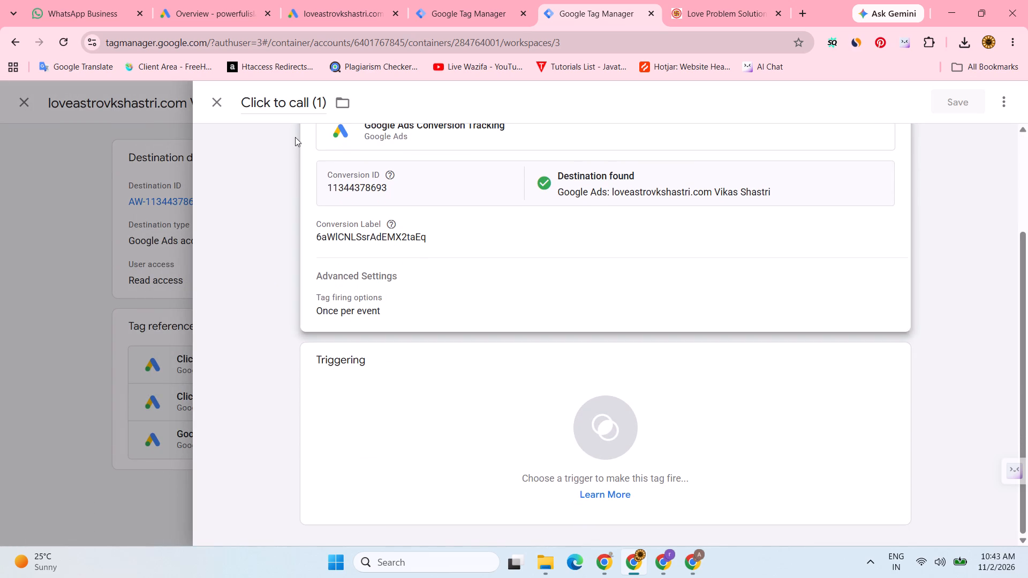
left_click(217, 103)
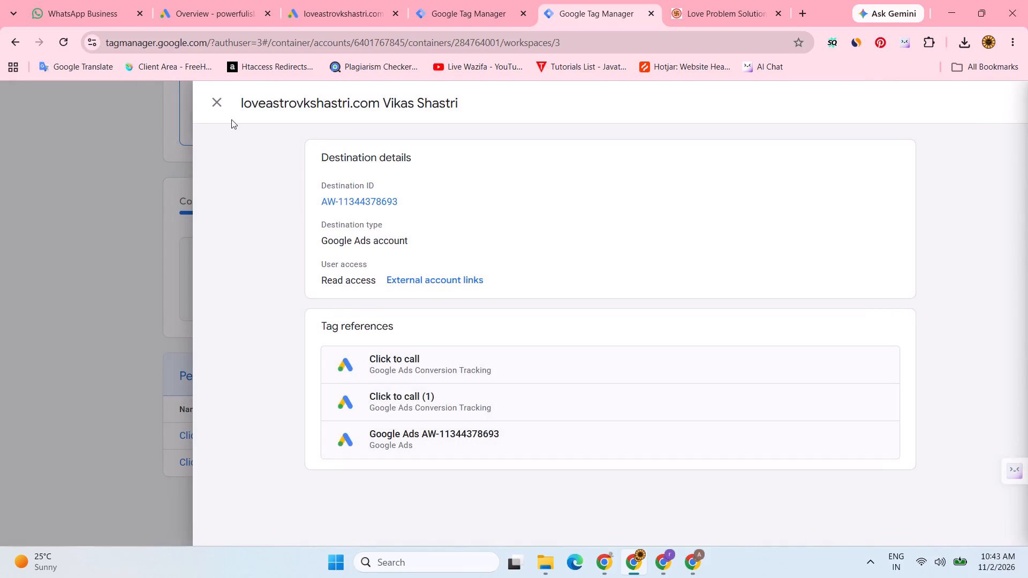
left_click(217, 104)
scroll(530, 215, "up", 3)
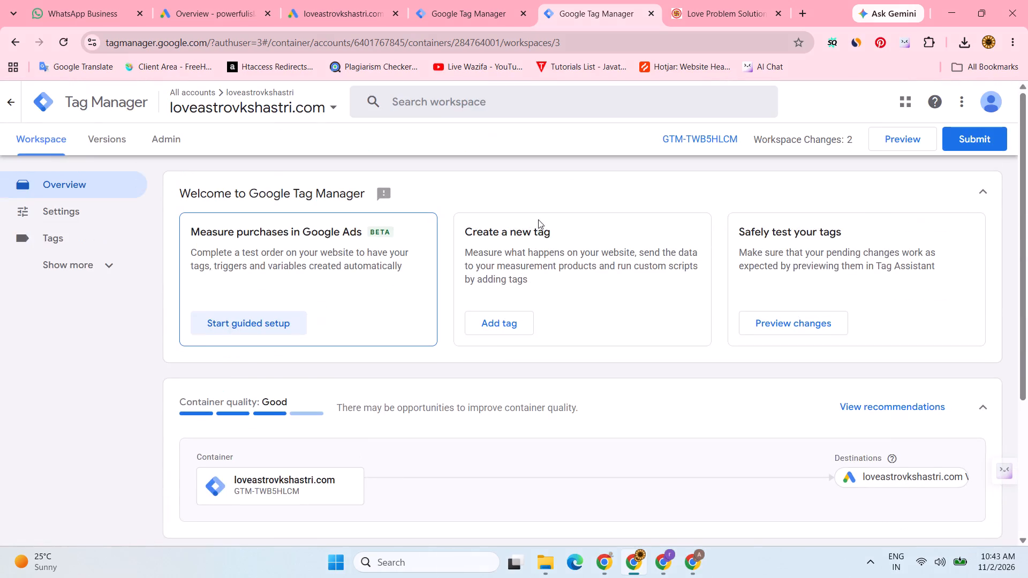
left_click(689, 138)
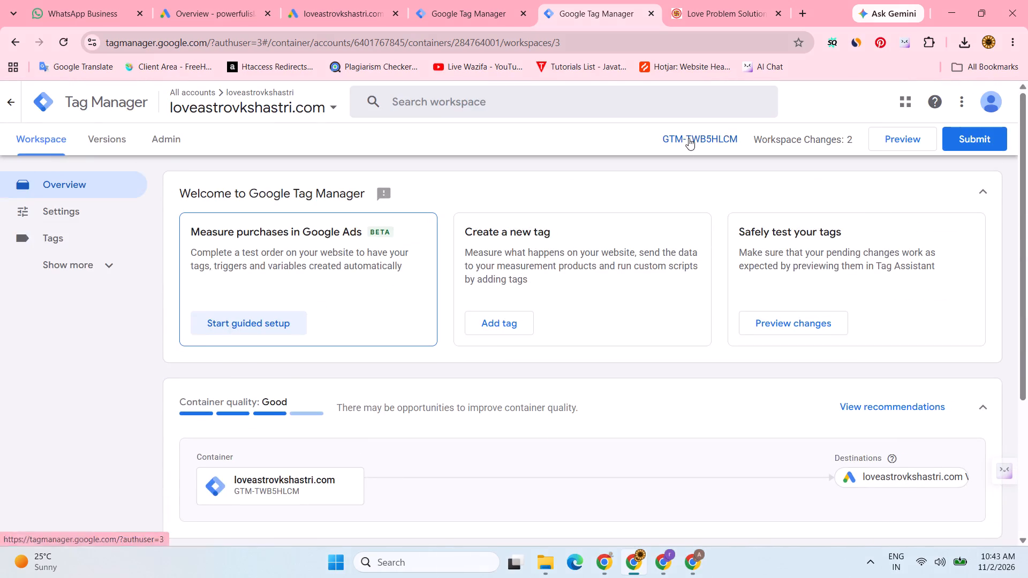
left_click(217, 98)
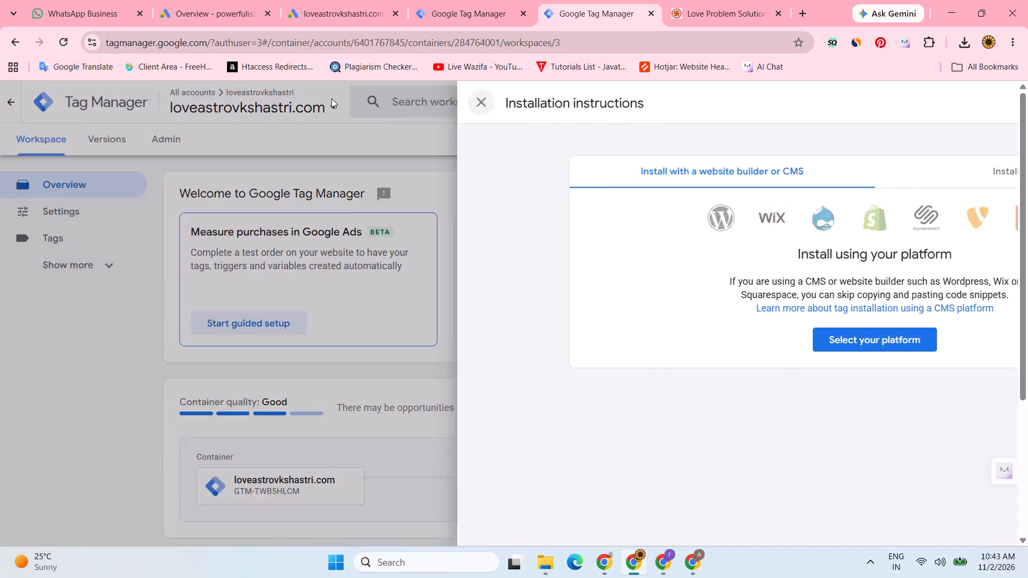
Publish the pending Click to call and Click to call (1) tags with the suggested version name "Add Google Ads Conversion Tracking tags".
left_click(979, 136)
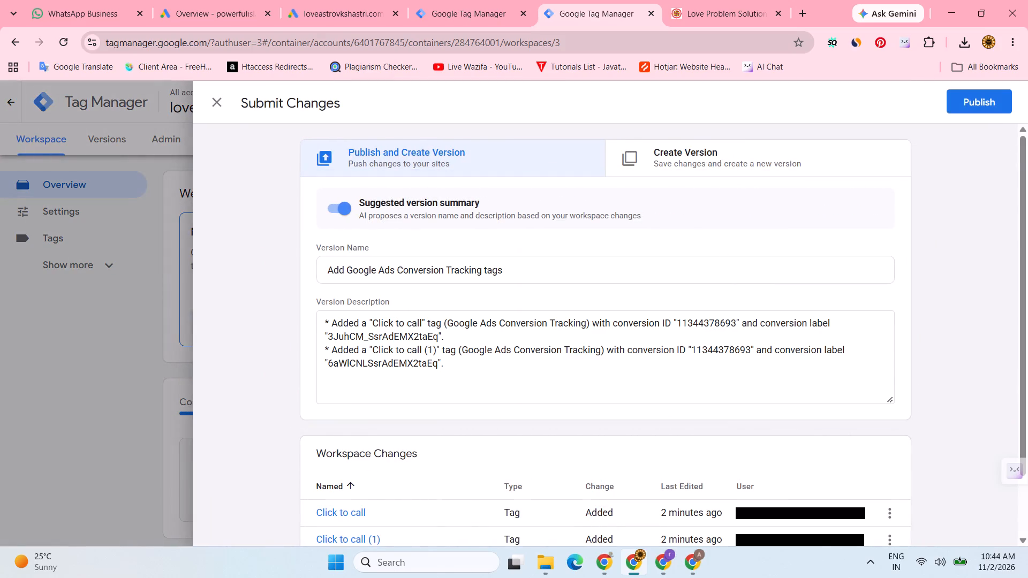
scroll(460, 326, "down", 2)
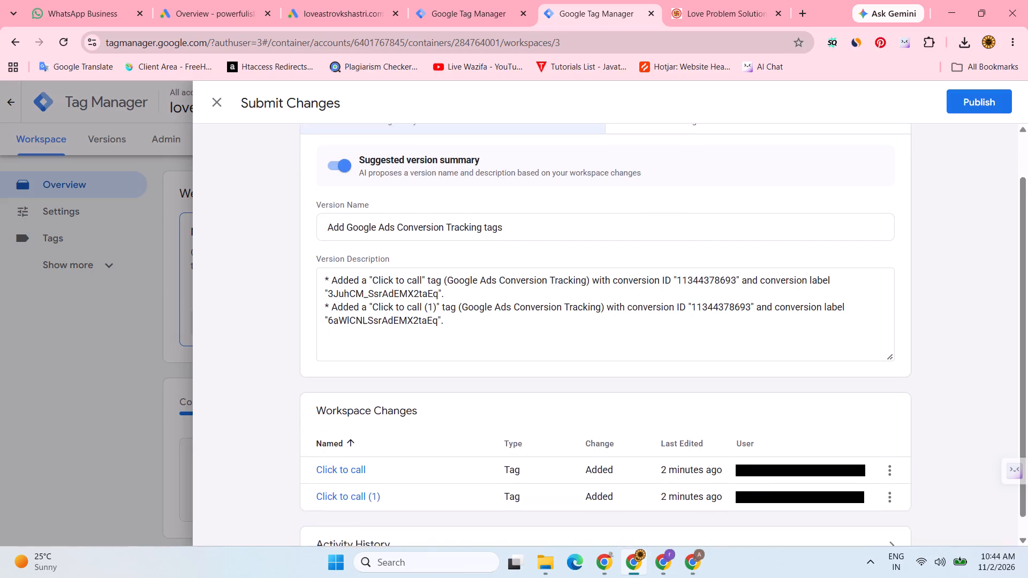
scroll(476, 310, "up", 1)
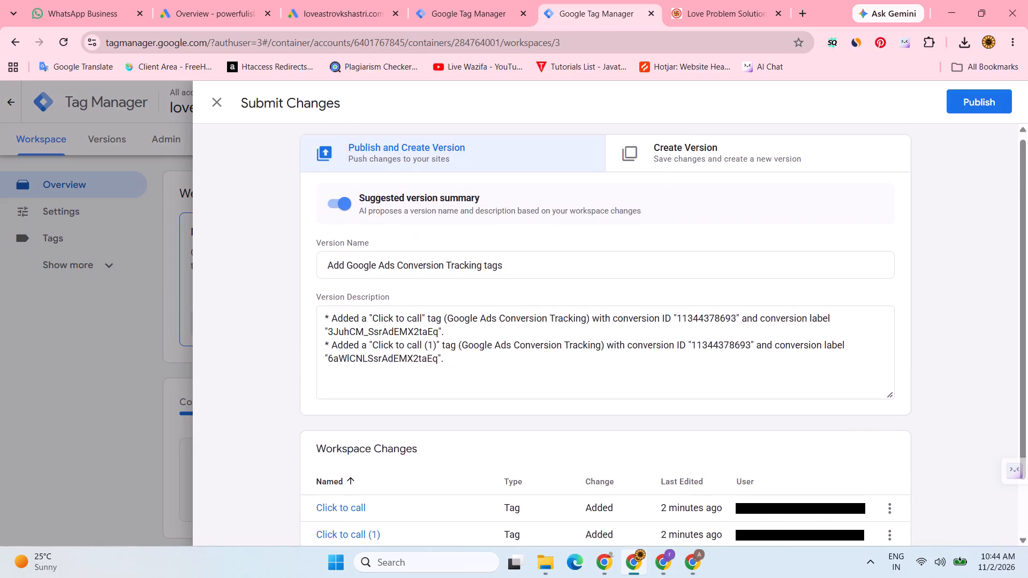
left_click(1011, 100)
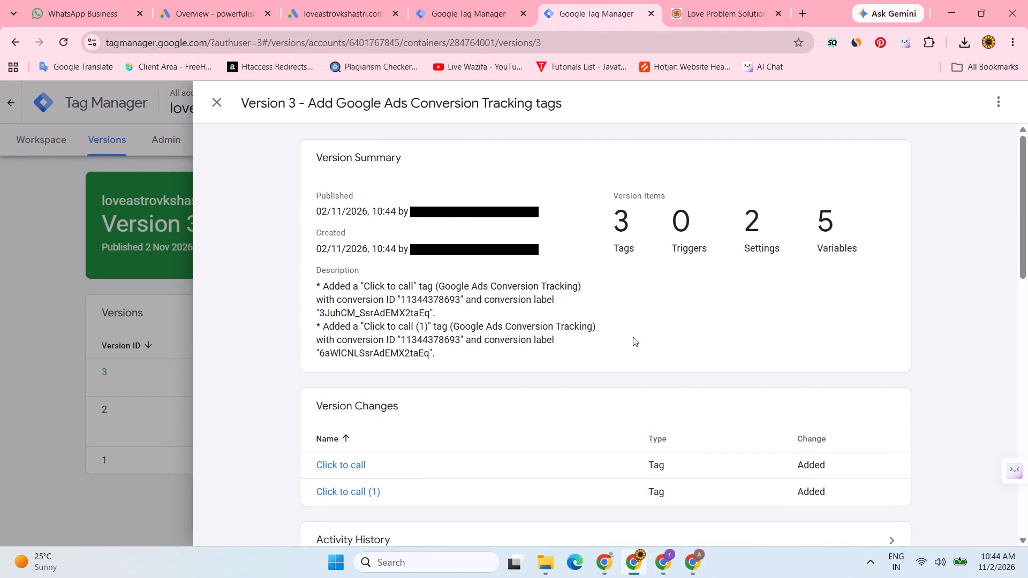
Review the published version's summary, changes, settings and variables, and return to the container's version list.
left_click_drag(610, 250, 907, 249)
left_click(951, 278)
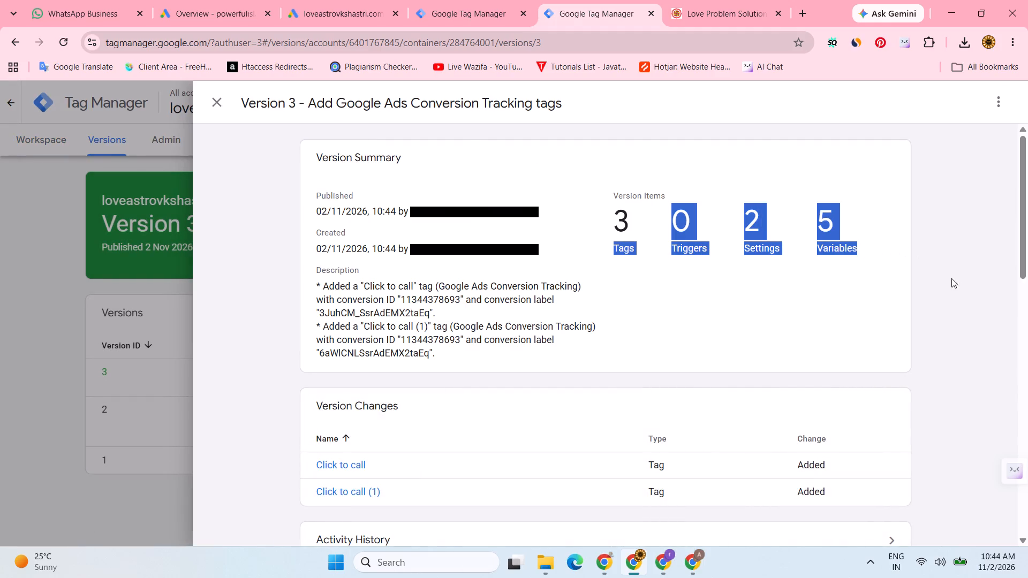
scroll(420, 299, "down", 6)
scroll(482, 321, "down", 5)
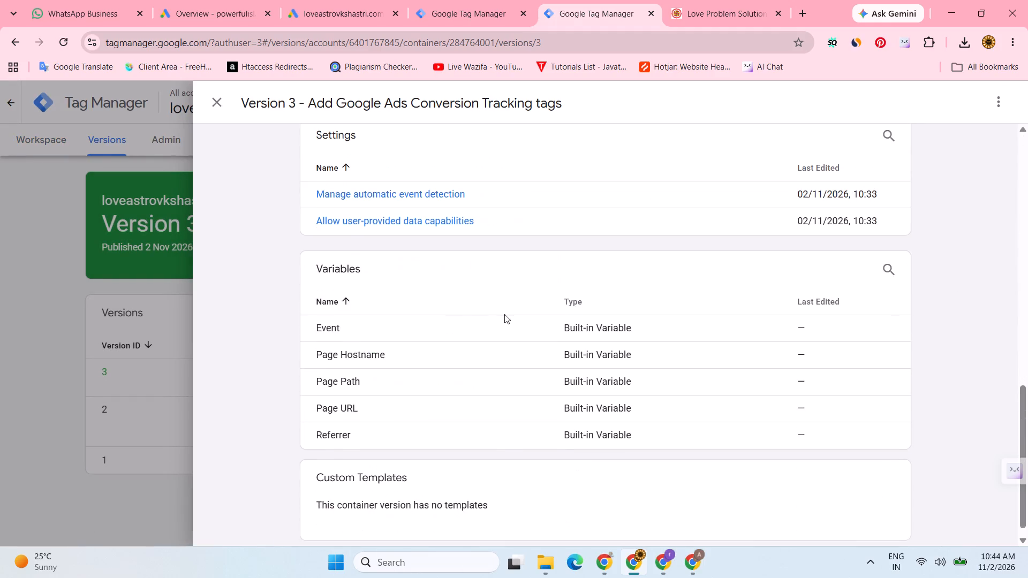
scroll(534, 349, "down", 6)
left_click(215, 104)
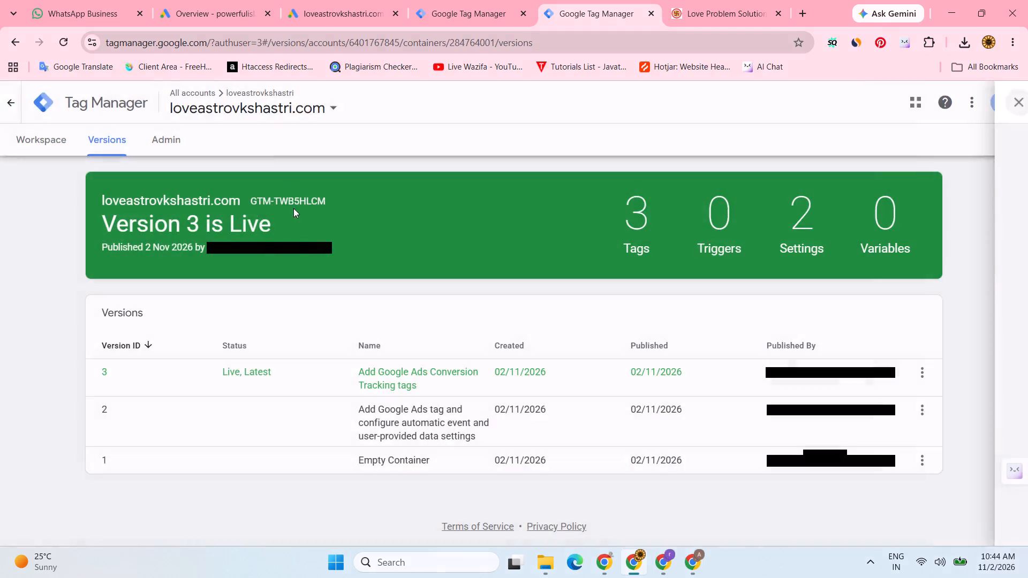
Finish the Google Ads conversion setup for Click to call (2) and Click to call (3), and close the Conversion Linker help.
left_click(206, 211)
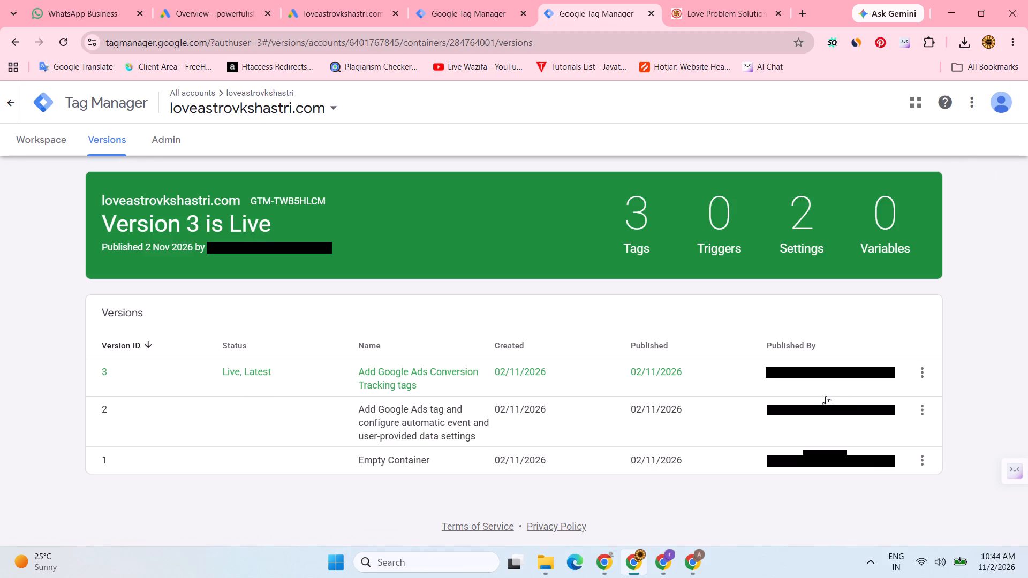
left_click(344, 0)
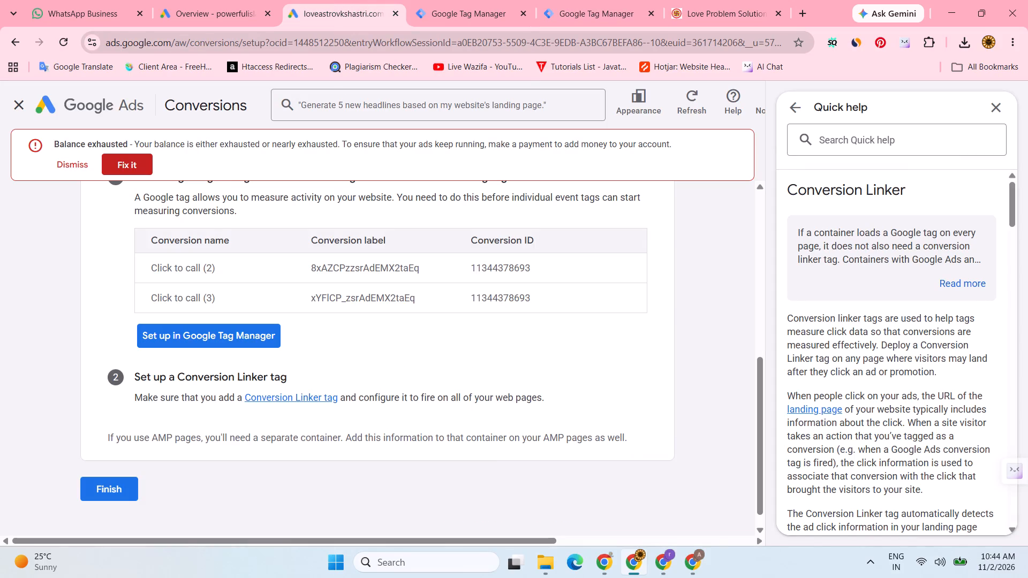
left_click(123, 493)
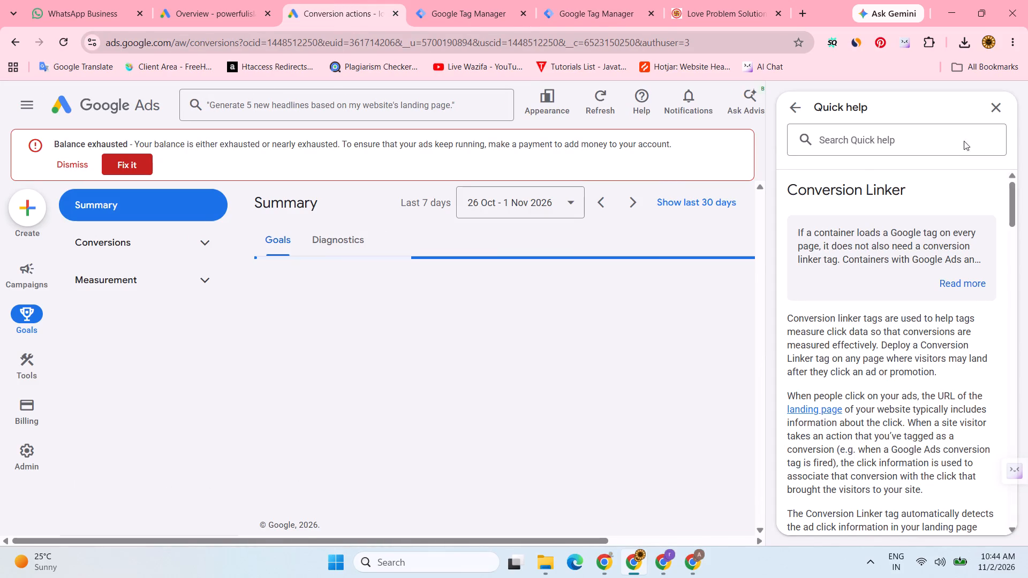
left_click(994, 106)
Examine the Goals summary in Google Ads, including the status of the phone call lead, contact and message lead goals.
scroll(477, 334, "down", 4)
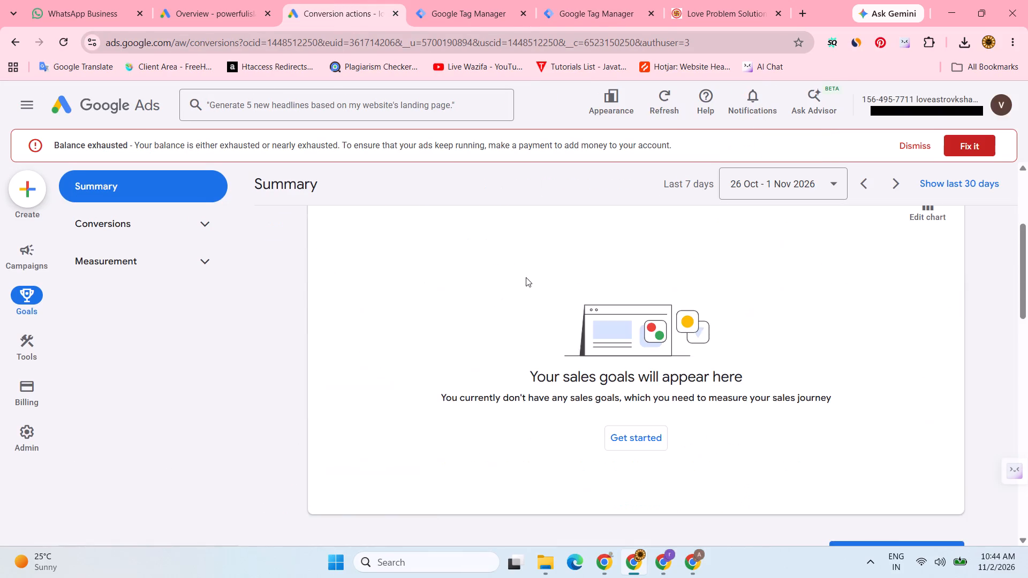
scroll(527, 278, "down", 10)
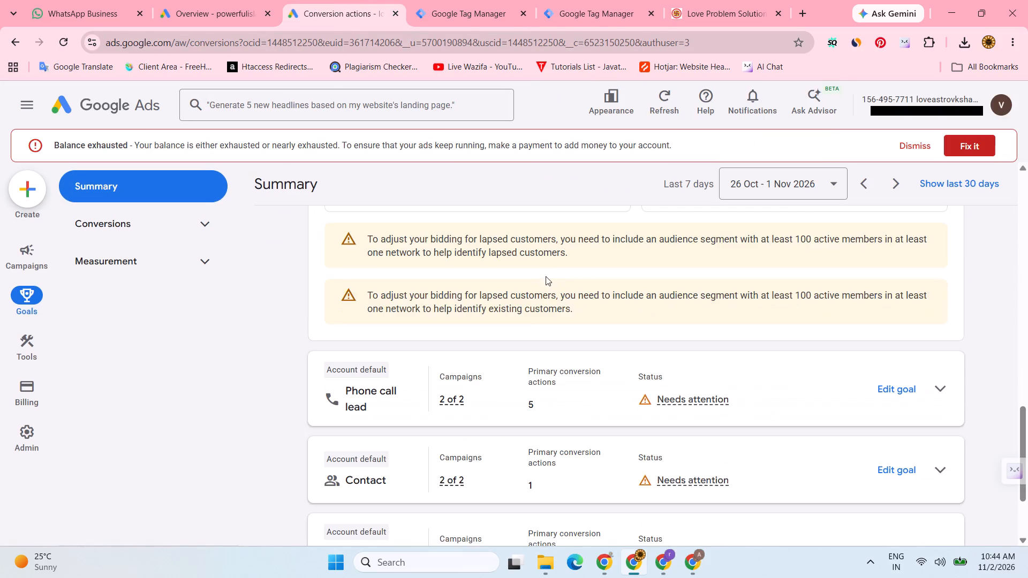
scroll(546, 276, "down", 2)
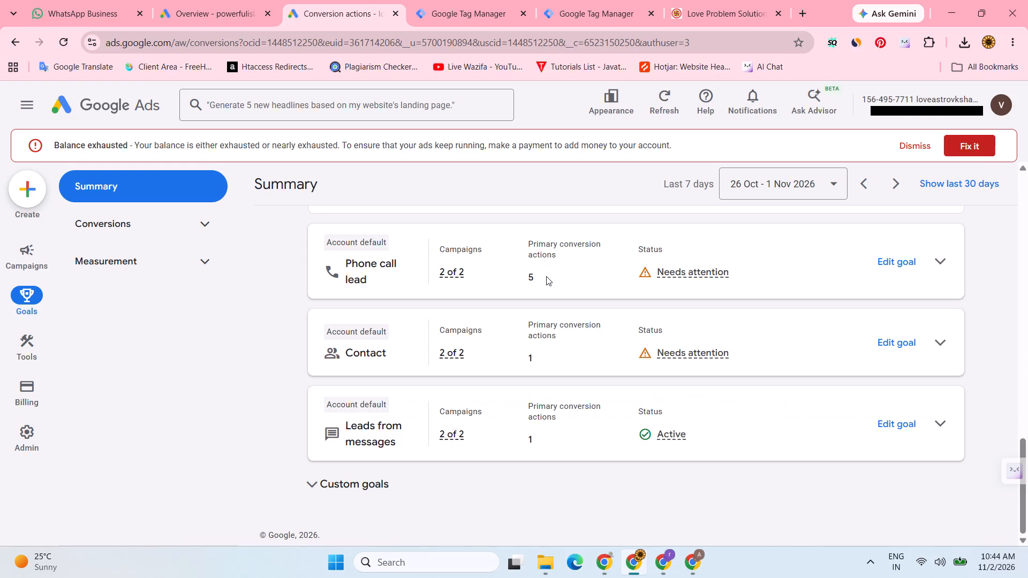
scroll(697, 269, "up", 5)
scroll(777, 306, "up", 6)
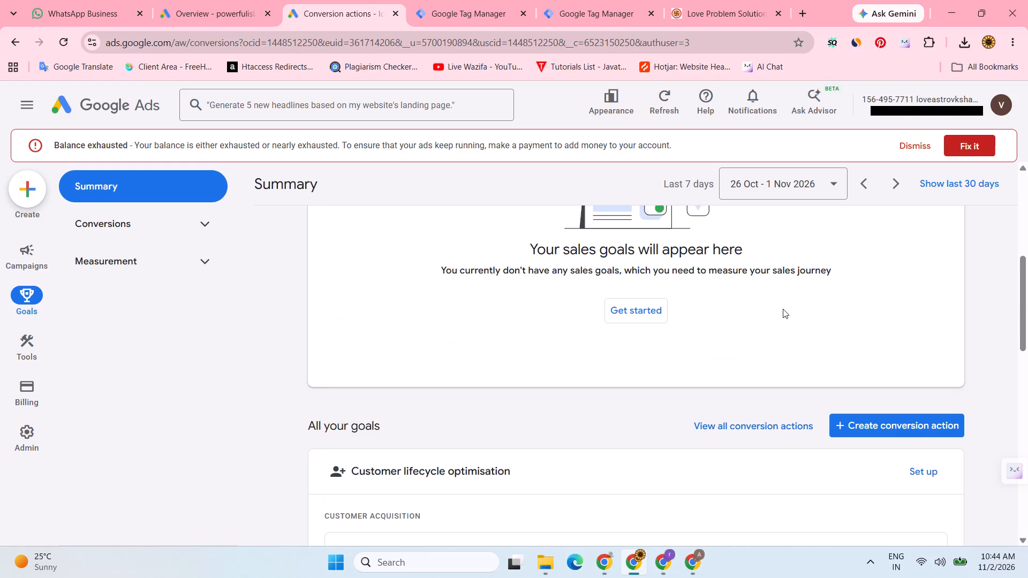
Close the loveastrovkshastri.com Google Ads conversions page and both Google Tag Manager pages, leaving the loveastrovkshastri.com website open.
left_click(472, 0)
left_click(397, 17)
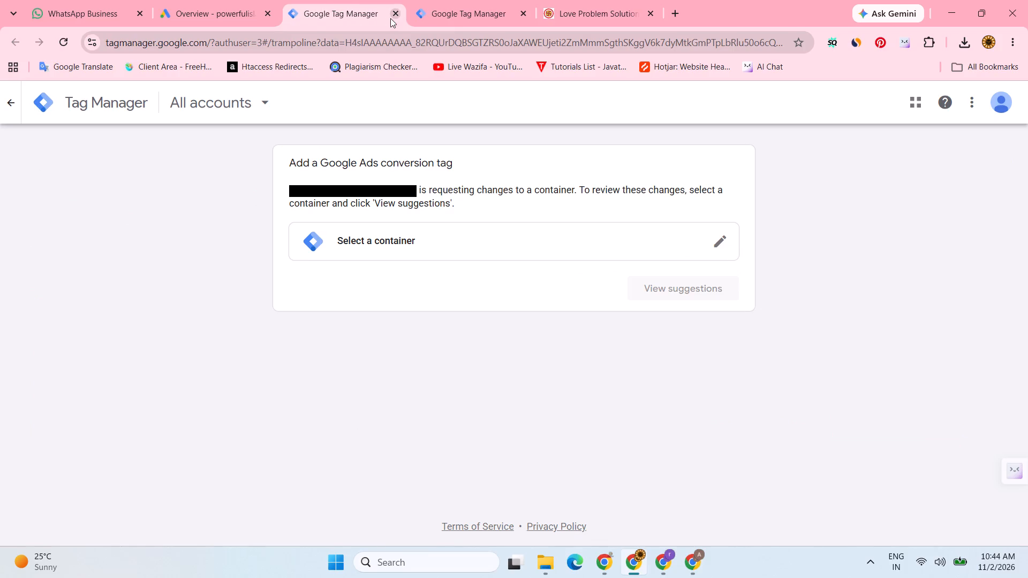
left_click(390, 18)
left_click(390, 17)
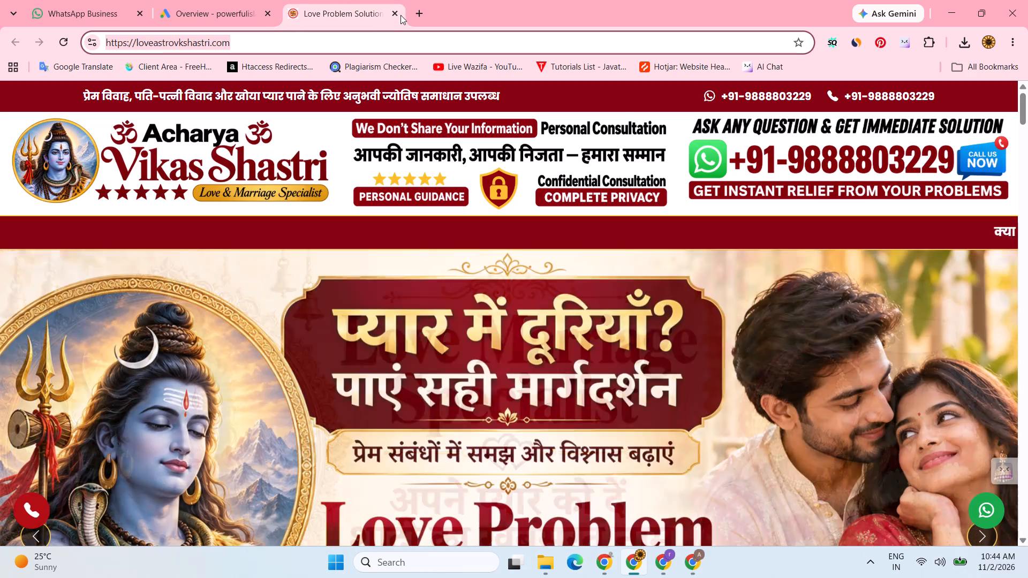